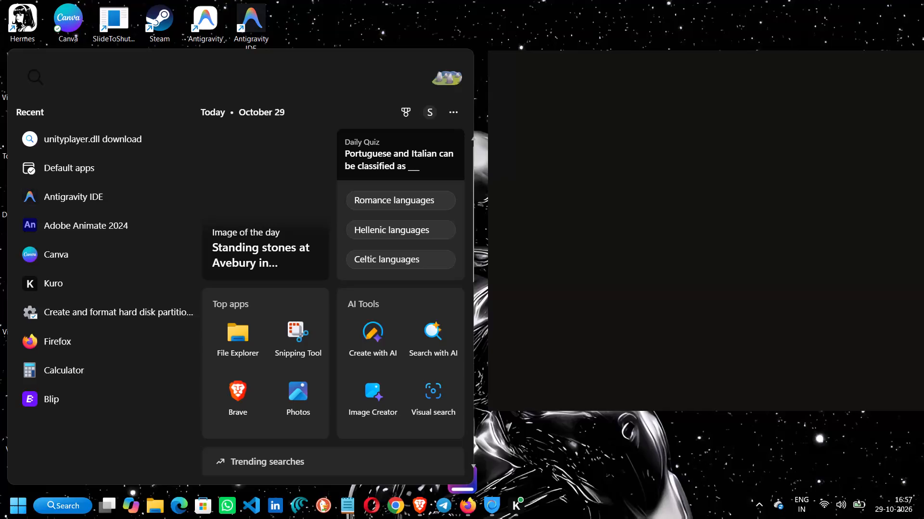
Pin the recently used Canva app to the taskbar.
{"action": "right_click", "coordinate": [84, 263]}
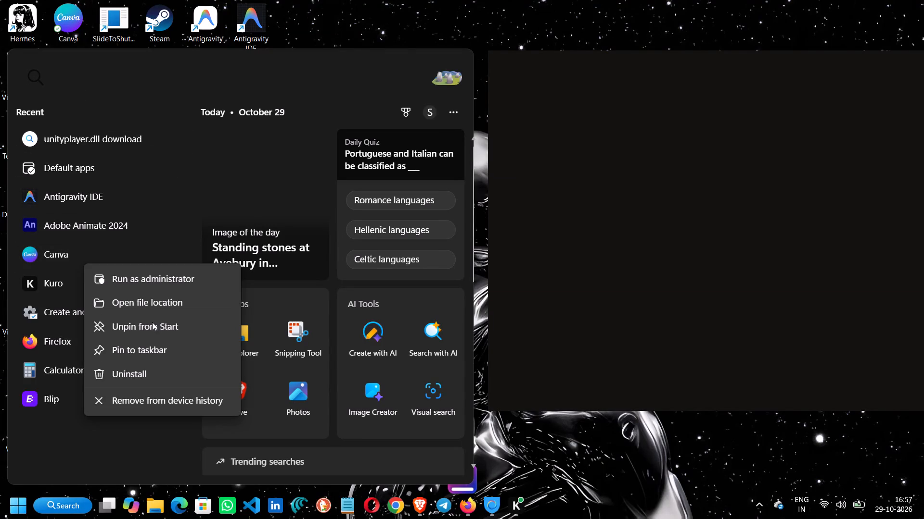
{"action": "left_click", "coordinate": [161, 345]}
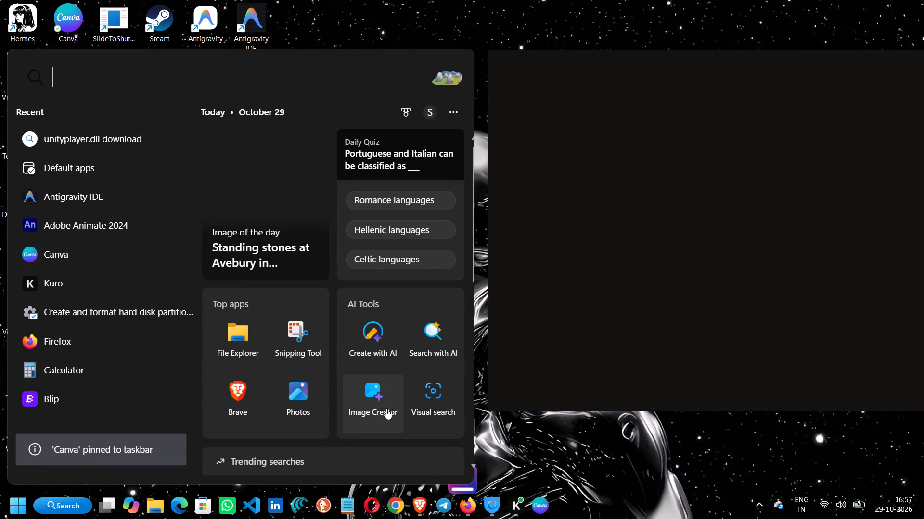
Launch Canva from its newly pinned taskbar shortcut.
{"action": "left_click", "coordinate": [545, 508]}
Switch to the Canva app and bring its home page to the front.
{"action": "left_click", "coordinate": [544, 503]}
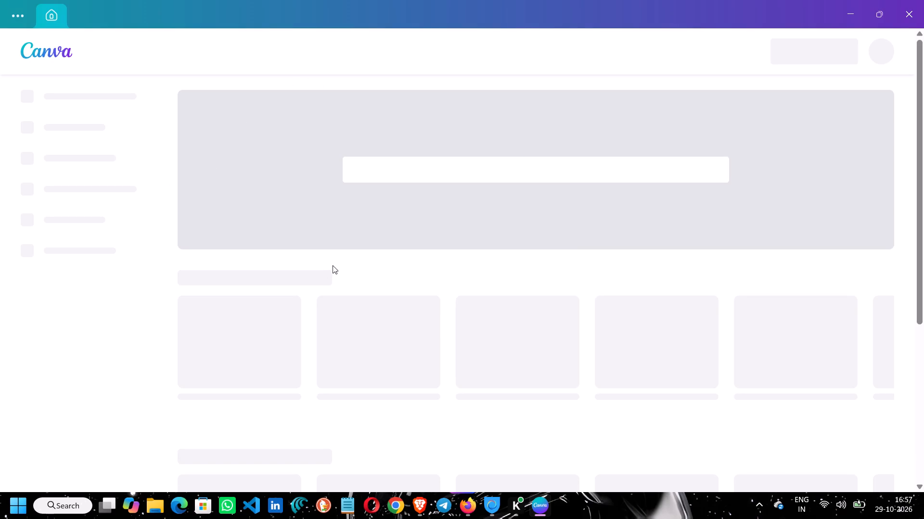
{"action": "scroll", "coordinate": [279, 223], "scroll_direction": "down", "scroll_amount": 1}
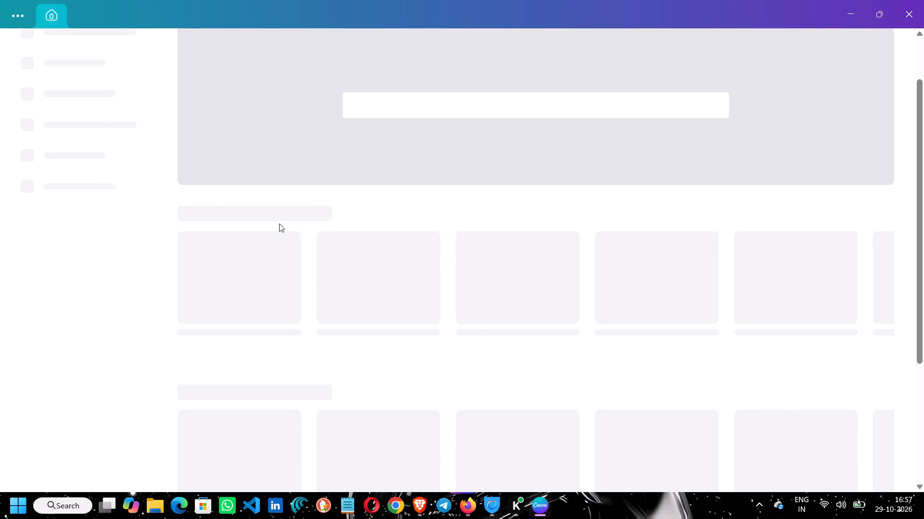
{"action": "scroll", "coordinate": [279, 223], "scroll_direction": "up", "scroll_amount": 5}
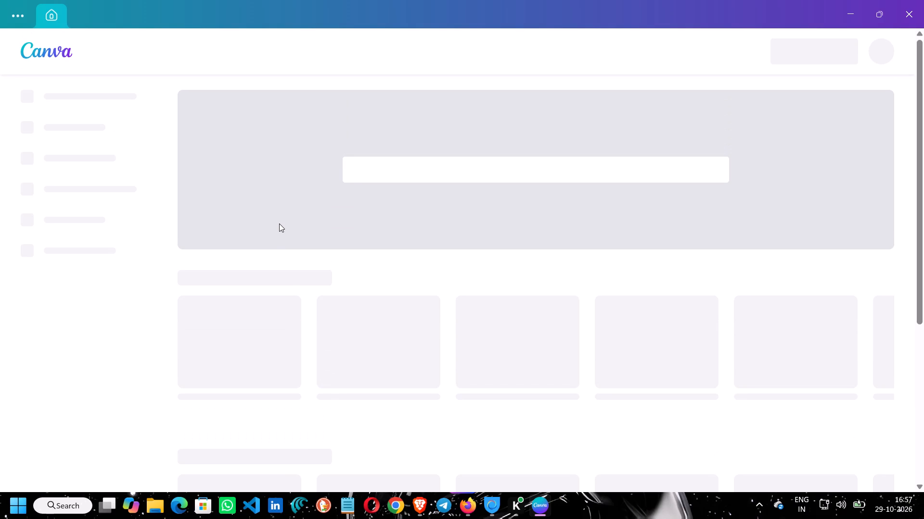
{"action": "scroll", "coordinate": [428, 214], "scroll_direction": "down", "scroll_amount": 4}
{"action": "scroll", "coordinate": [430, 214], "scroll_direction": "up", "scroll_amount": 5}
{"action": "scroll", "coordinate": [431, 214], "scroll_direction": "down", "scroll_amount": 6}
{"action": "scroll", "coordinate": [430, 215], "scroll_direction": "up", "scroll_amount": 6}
Open the list of available Wi-Fi networks to check the current connection.
{"action": "left_click", "coordinate": [847, 508]}
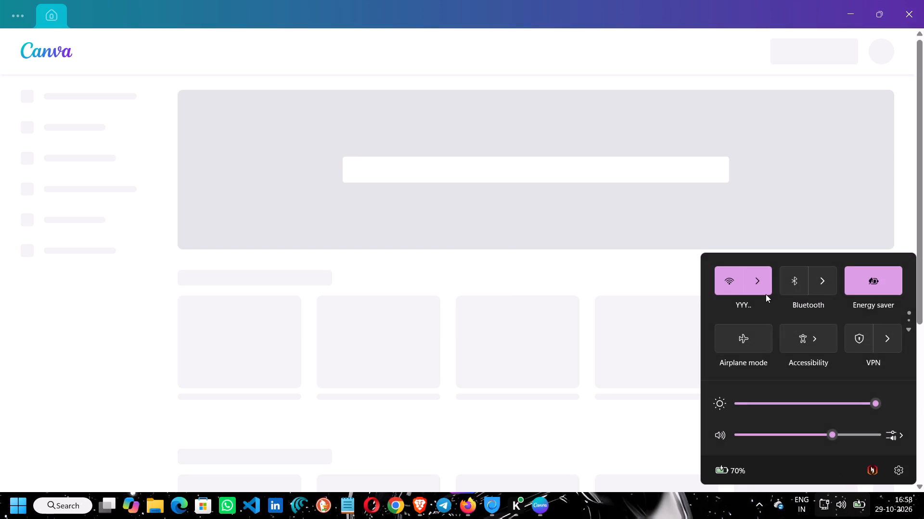
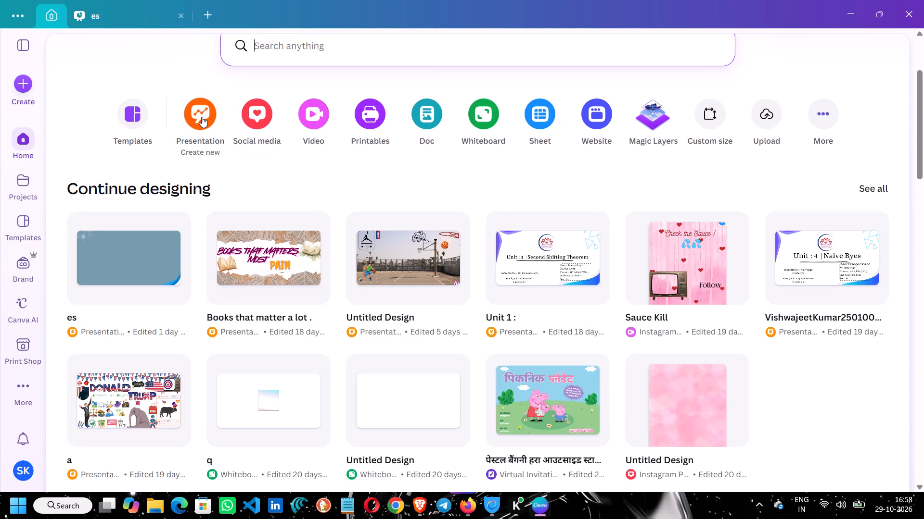
Create a new blank Facebook Video design from the video design types.
{"action": "left_click", "coordinate": [307, 125]}
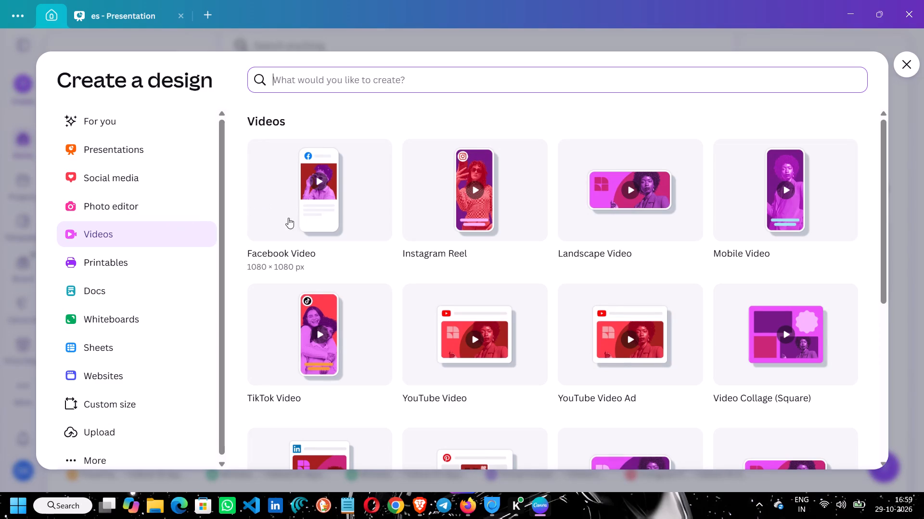
{"action": "left_click", "coordinate": [318, 193]}
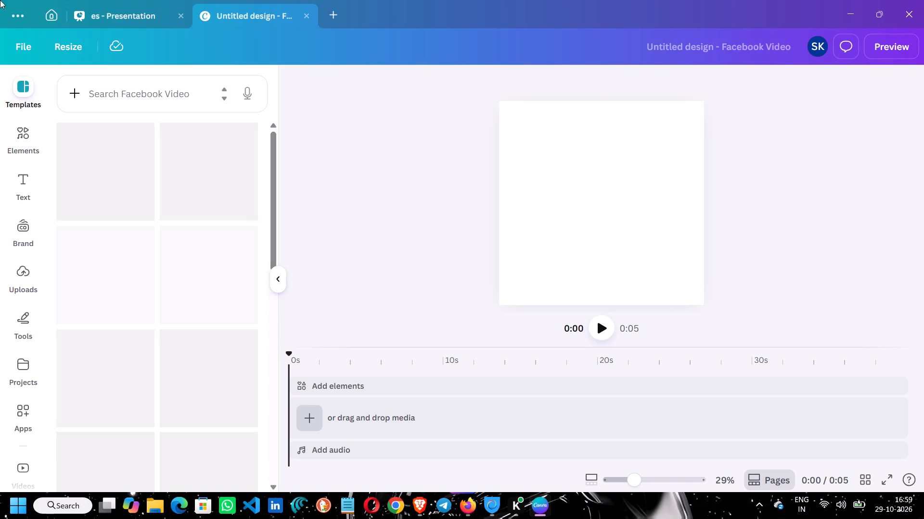
Add the uploaded red Spider-Man portrait image to the elements track at the start of the video timeline.
{"action": "left_click", "coordinate": [23, 271]}
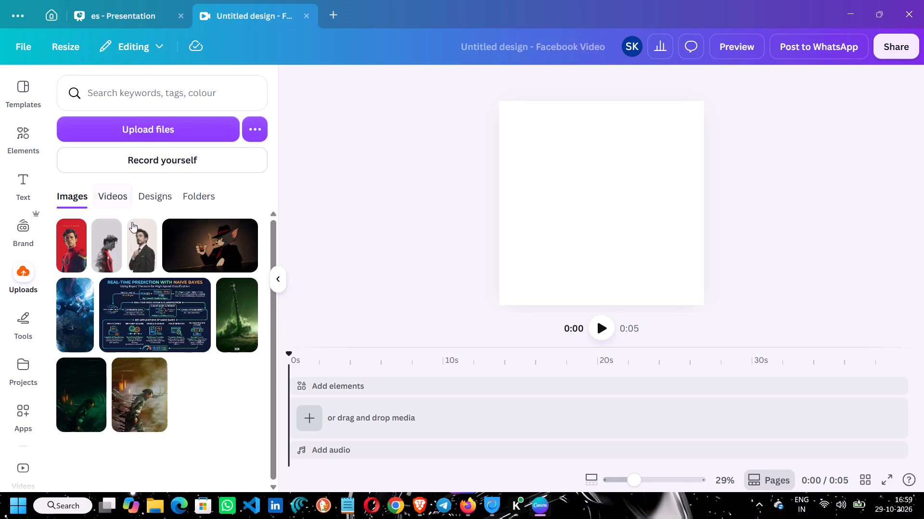
{"action": "scroll", "coordinate": [99, 369], "scroll_direction": "down", "scroll_amount": 2}
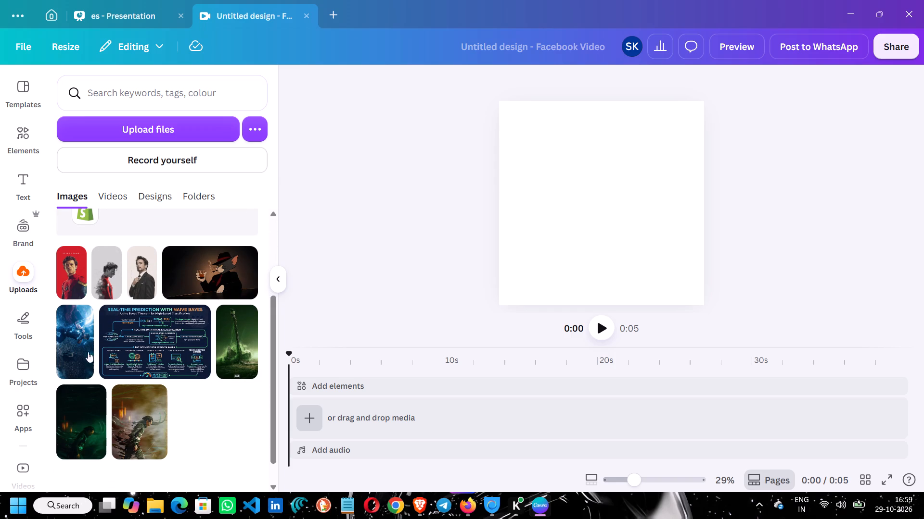
{"action": "left_click_drag", "start_coordinate": [64, 289], "coordinate": [204, 350]}
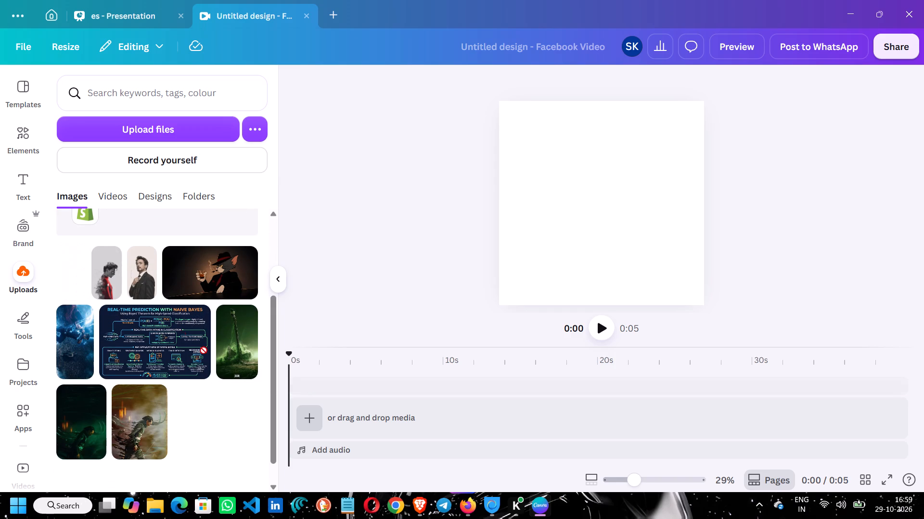
{"action": "left_click_drag", "start_coordinate": [204, 350], "coordinate": [302, 388]}
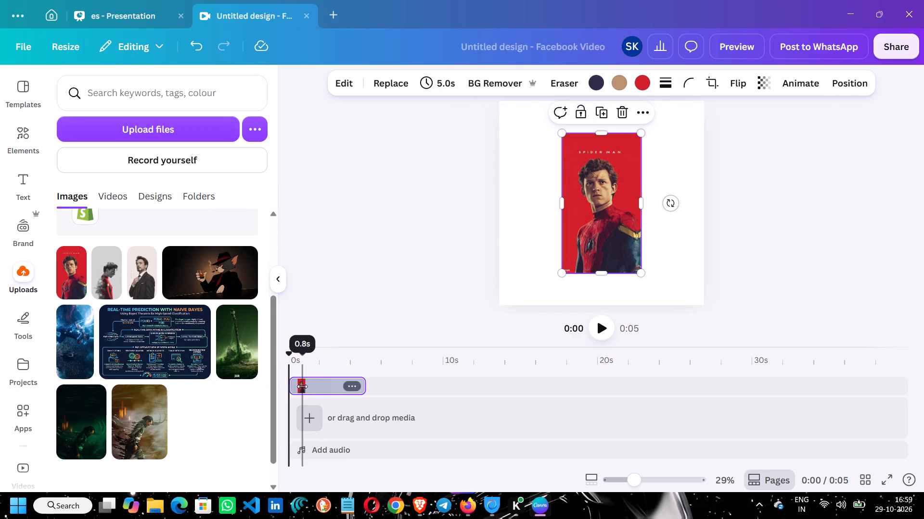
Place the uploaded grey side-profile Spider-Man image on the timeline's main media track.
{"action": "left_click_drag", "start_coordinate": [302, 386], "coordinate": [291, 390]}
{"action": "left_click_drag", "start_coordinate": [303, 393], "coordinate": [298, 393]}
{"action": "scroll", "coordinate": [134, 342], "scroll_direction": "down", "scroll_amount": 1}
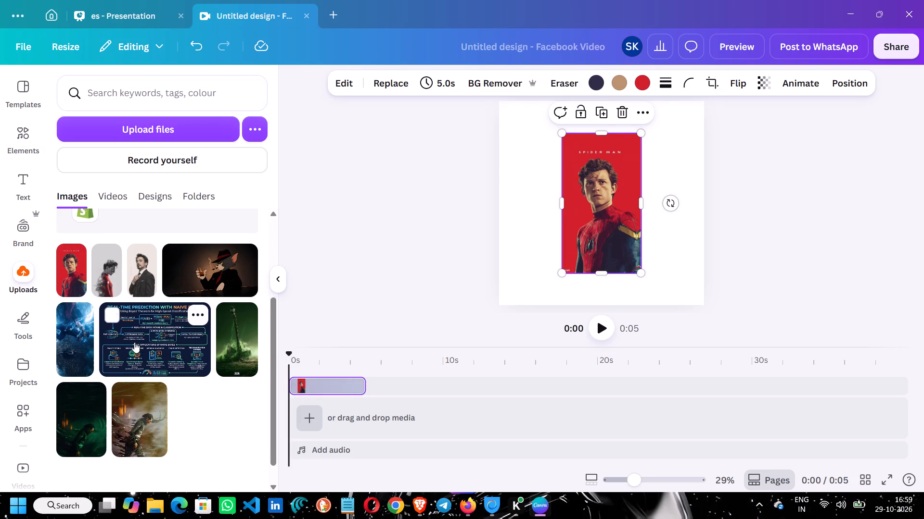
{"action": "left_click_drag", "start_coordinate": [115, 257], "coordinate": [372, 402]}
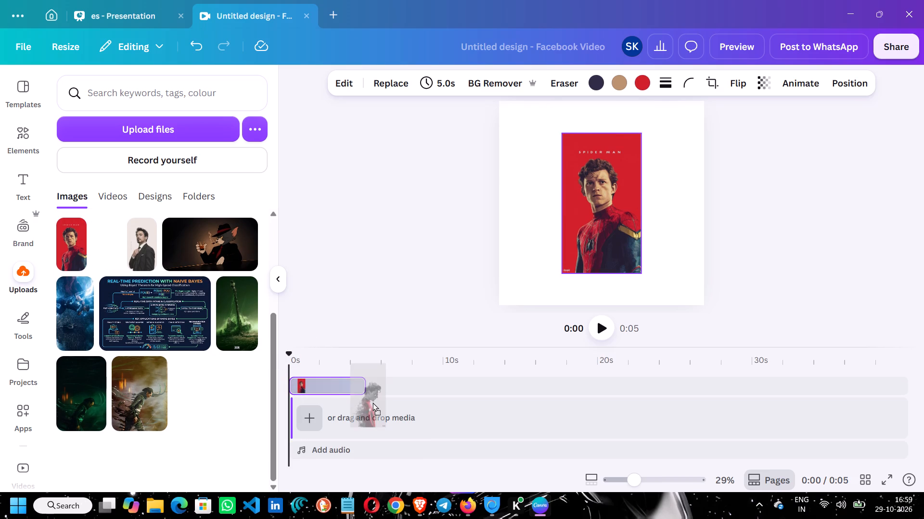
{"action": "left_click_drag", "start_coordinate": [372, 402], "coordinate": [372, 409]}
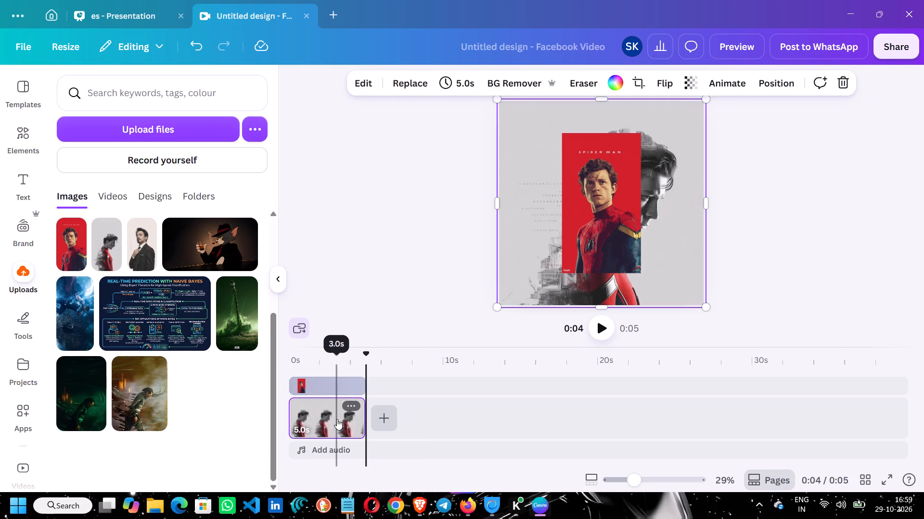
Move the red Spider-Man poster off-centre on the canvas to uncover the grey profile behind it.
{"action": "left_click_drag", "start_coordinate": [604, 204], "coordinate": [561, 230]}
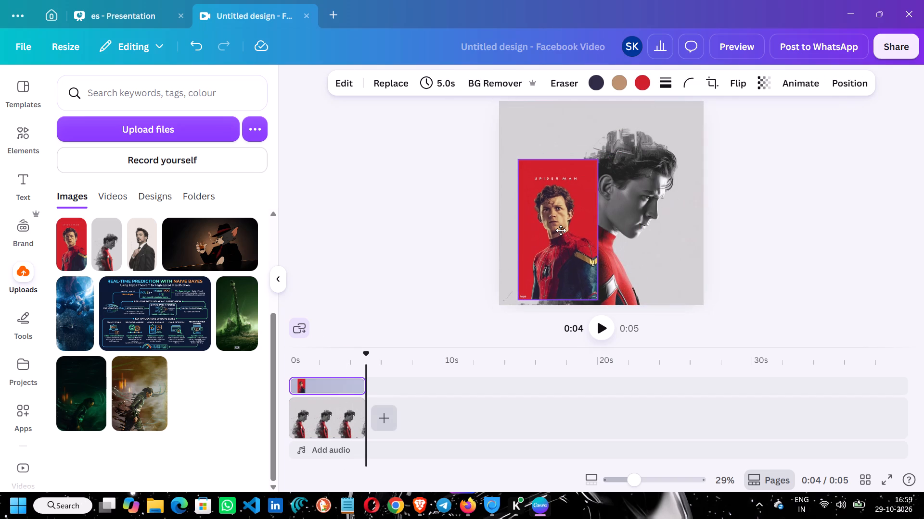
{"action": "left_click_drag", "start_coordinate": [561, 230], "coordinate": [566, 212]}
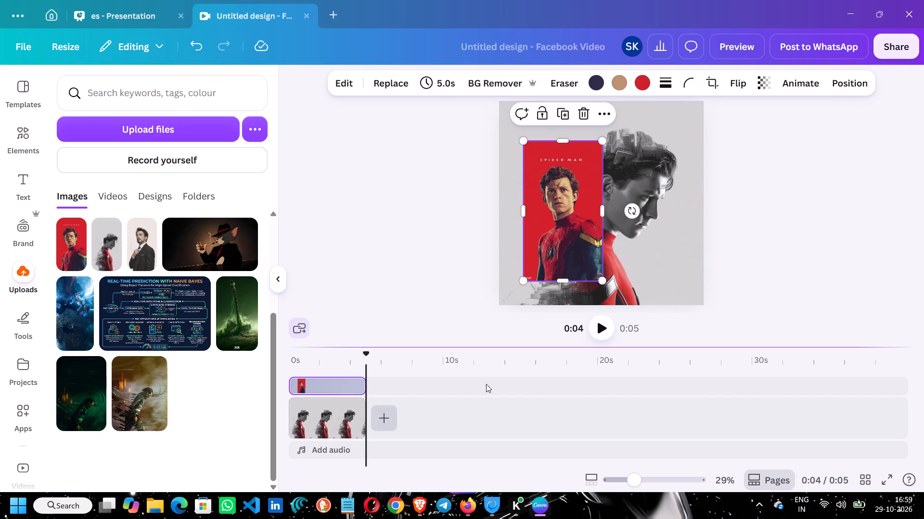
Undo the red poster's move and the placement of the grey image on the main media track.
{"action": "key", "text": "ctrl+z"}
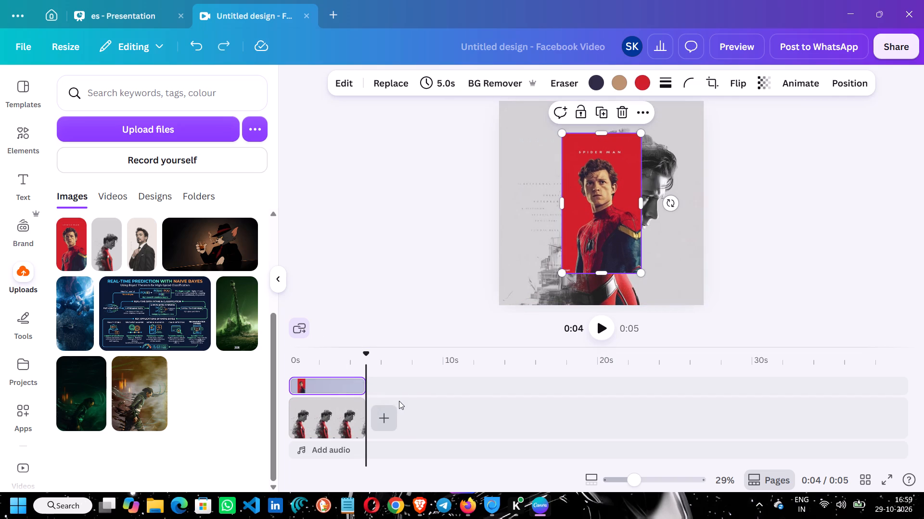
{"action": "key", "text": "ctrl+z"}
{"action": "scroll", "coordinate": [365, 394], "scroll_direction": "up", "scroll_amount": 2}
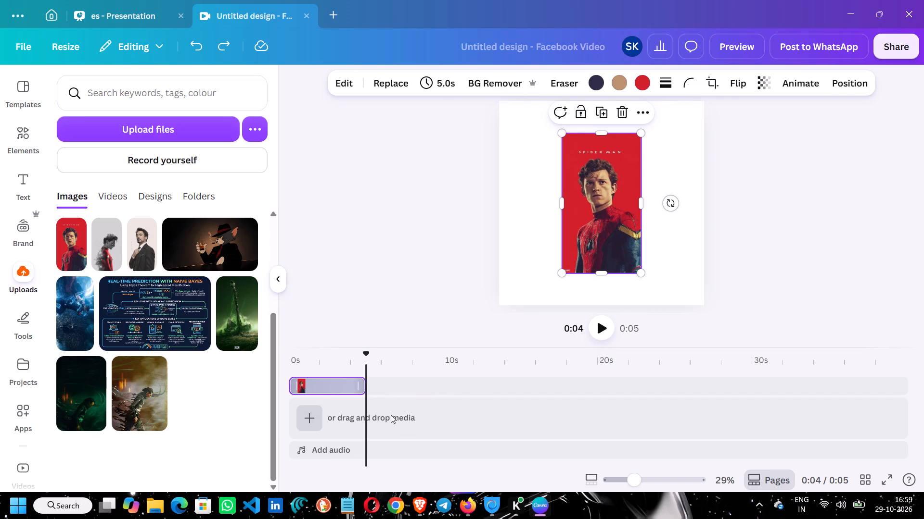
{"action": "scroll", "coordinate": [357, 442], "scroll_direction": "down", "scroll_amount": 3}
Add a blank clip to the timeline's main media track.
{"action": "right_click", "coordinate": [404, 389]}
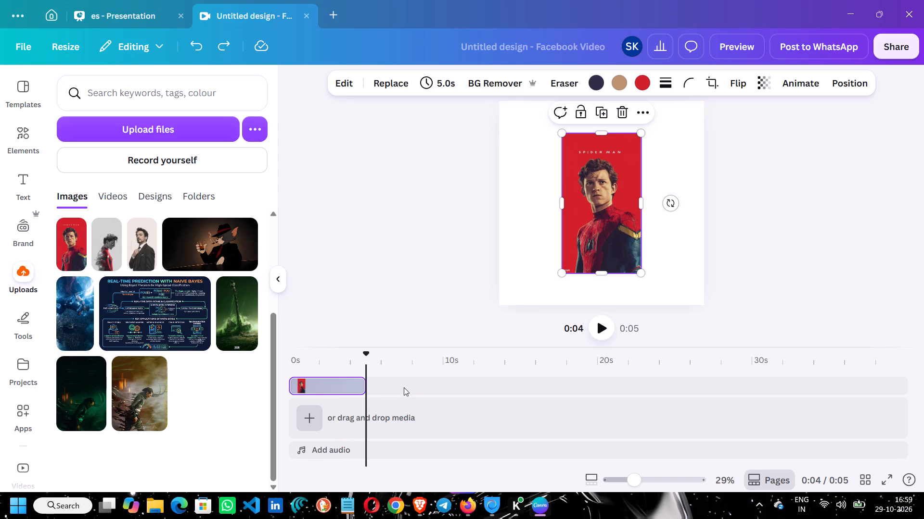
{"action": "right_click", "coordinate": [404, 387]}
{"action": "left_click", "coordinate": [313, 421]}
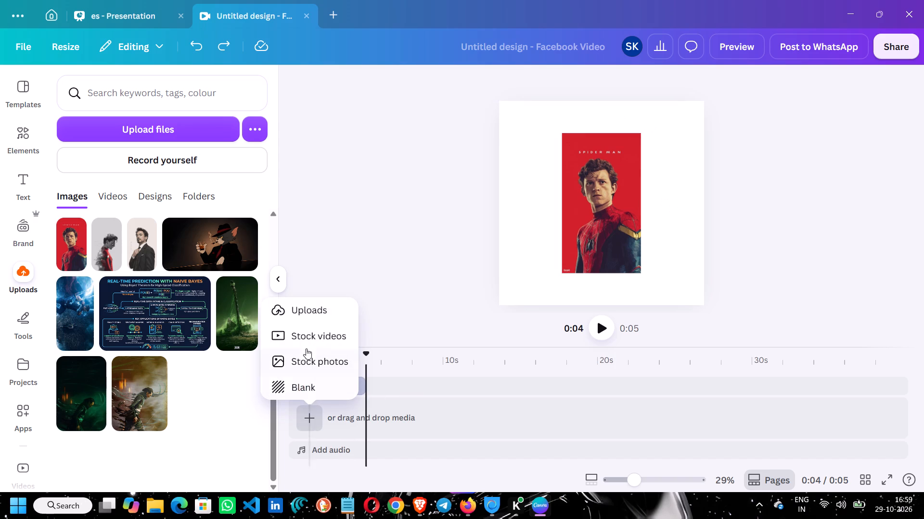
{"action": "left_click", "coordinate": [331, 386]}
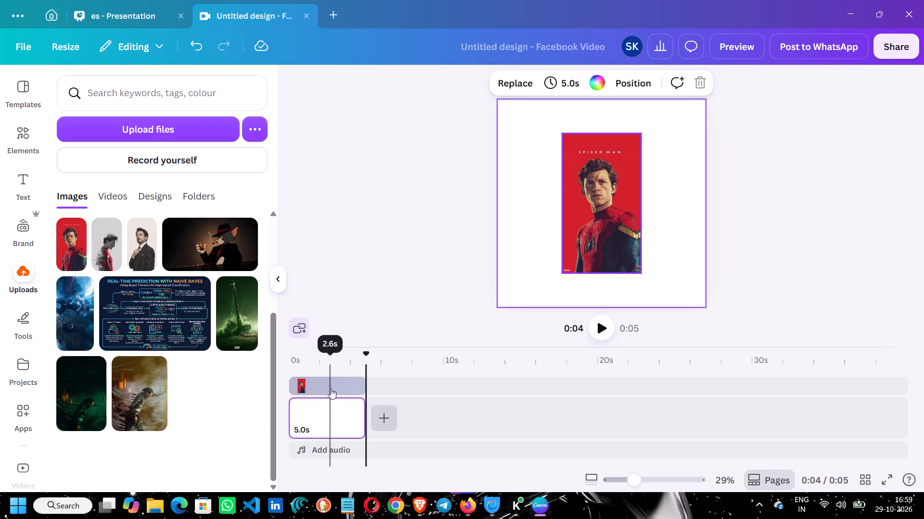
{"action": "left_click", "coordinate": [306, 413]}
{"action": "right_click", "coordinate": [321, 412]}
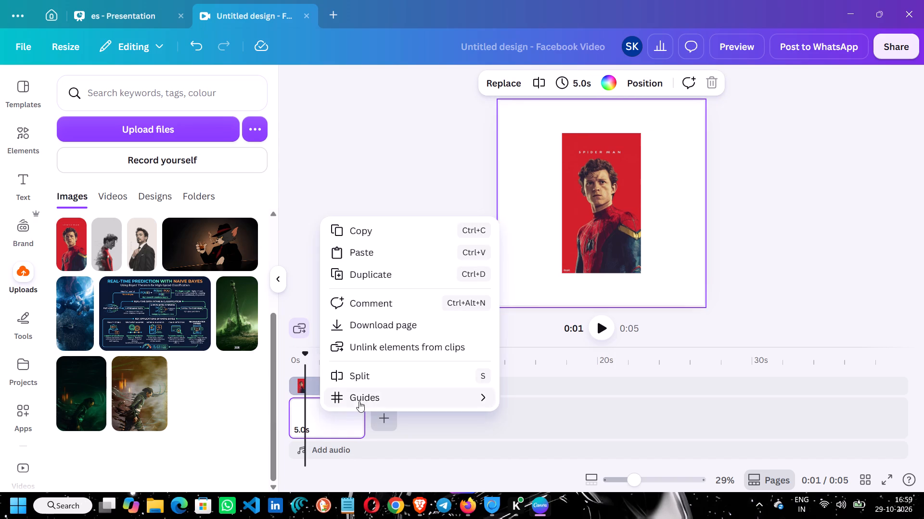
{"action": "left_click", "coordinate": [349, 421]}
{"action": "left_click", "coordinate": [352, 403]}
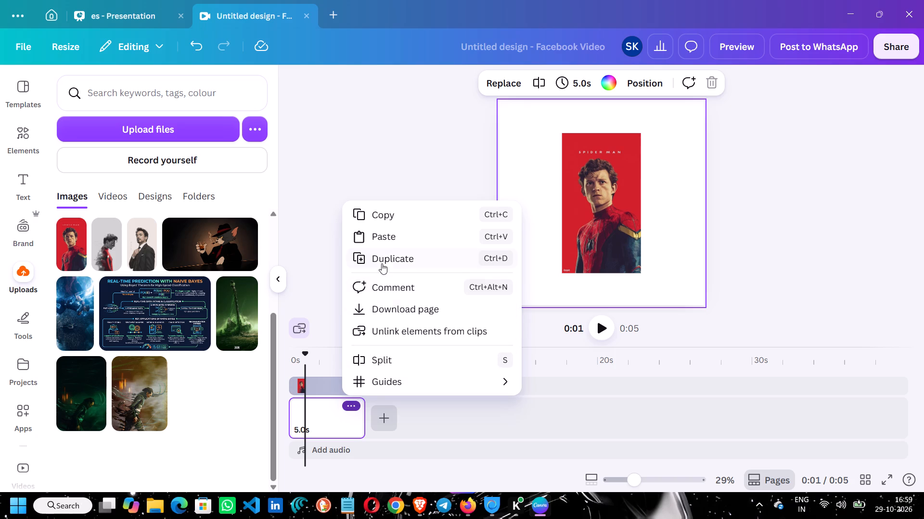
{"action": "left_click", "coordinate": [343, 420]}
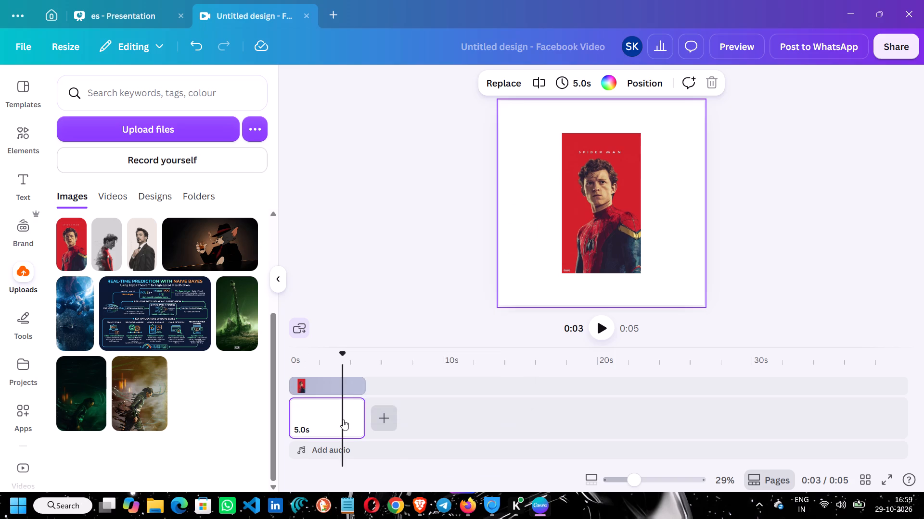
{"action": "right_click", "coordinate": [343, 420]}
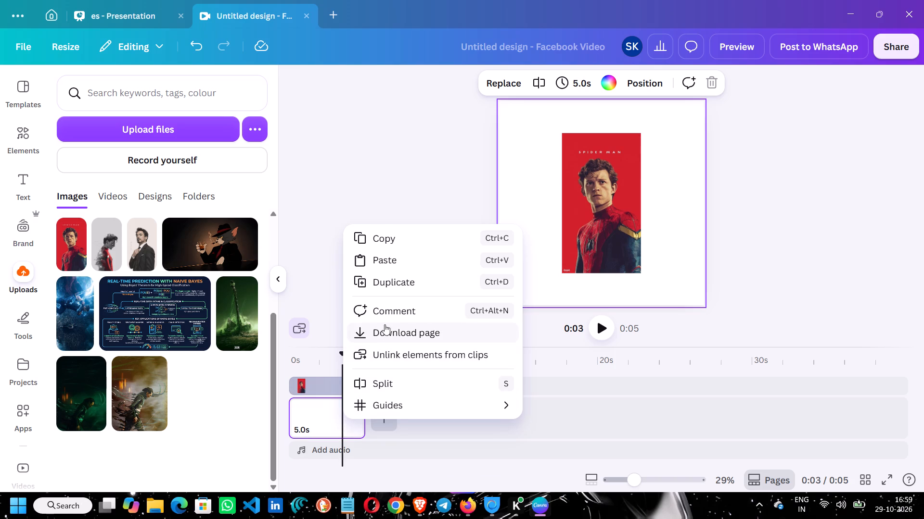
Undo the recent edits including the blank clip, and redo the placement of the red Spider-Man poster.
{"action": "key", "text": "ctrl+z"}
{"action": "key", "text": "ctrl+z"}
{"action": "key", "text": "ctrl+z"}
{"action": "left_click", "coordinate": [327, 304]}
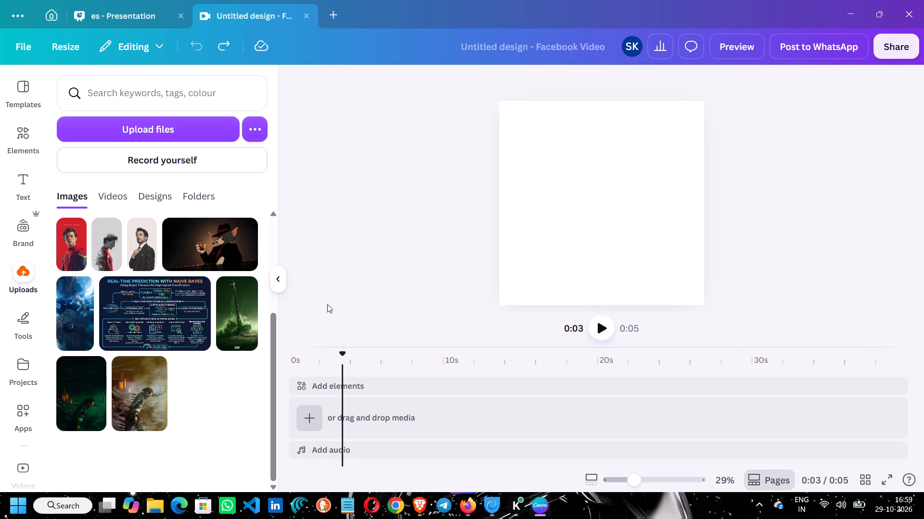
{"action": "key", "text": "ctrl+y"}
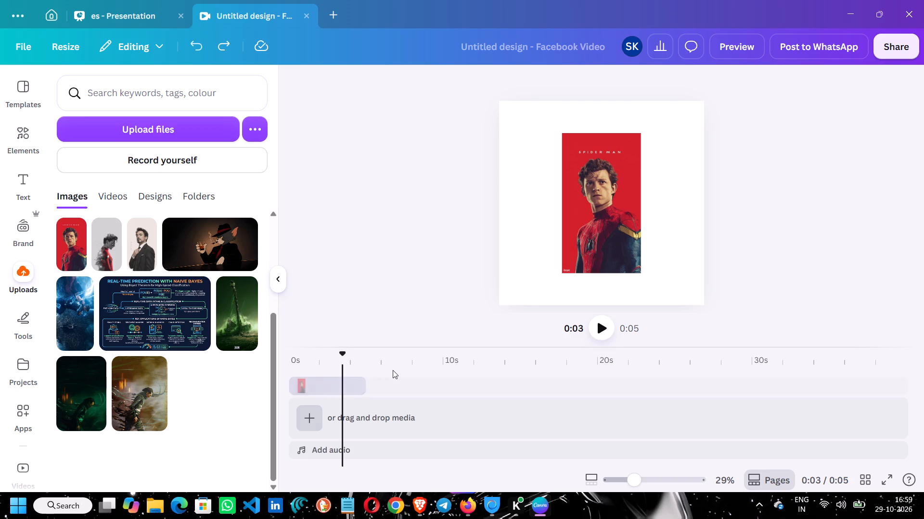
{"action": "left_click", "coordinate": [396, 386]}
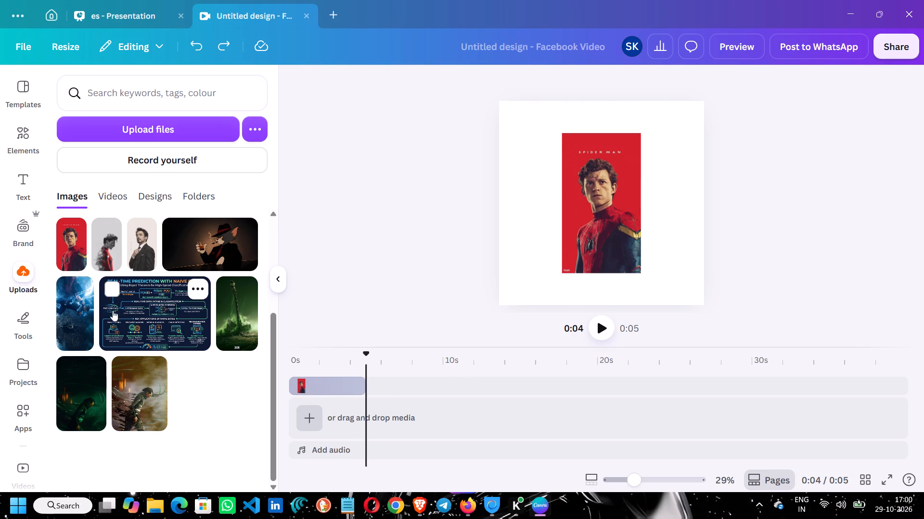
Add the uploaded grey side-profile Spider-Man image to the elements track directly after the red poster's clip.
{"action": "left_click_drag", "start_coordinate": [110, 253], "coordinate": [384, 387]}
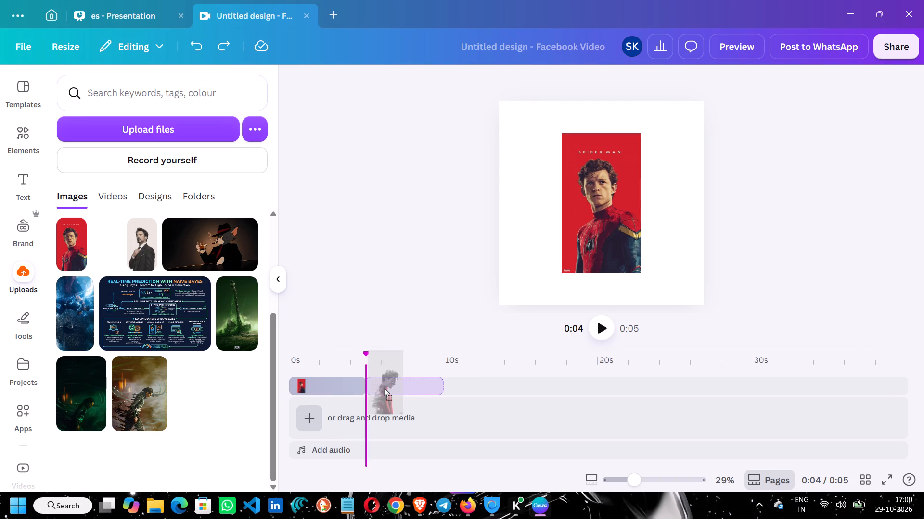
{"action": "left_click_drag", "start_coordinate": [384, 387], "coordinate": [383, 388]}
{"action": "left_click_drag", "start_coordinate": [395, 386], "coordinate": [396, 374]}
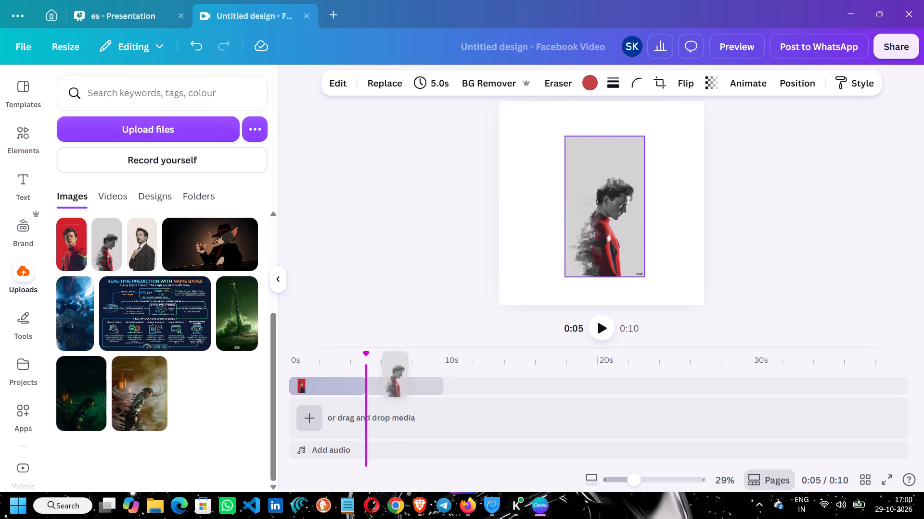
{"action": "left_click_drag", "start_coordinate": [396, 374], "coordinate": [397, 381]}
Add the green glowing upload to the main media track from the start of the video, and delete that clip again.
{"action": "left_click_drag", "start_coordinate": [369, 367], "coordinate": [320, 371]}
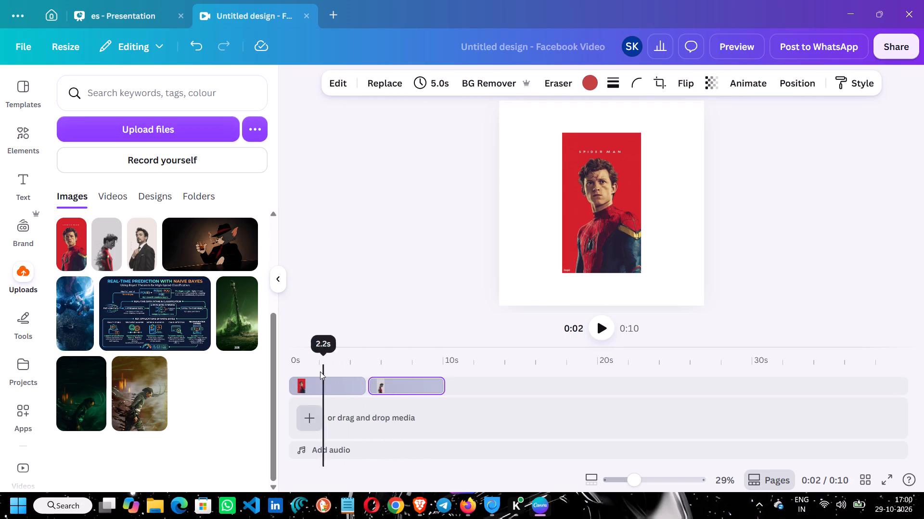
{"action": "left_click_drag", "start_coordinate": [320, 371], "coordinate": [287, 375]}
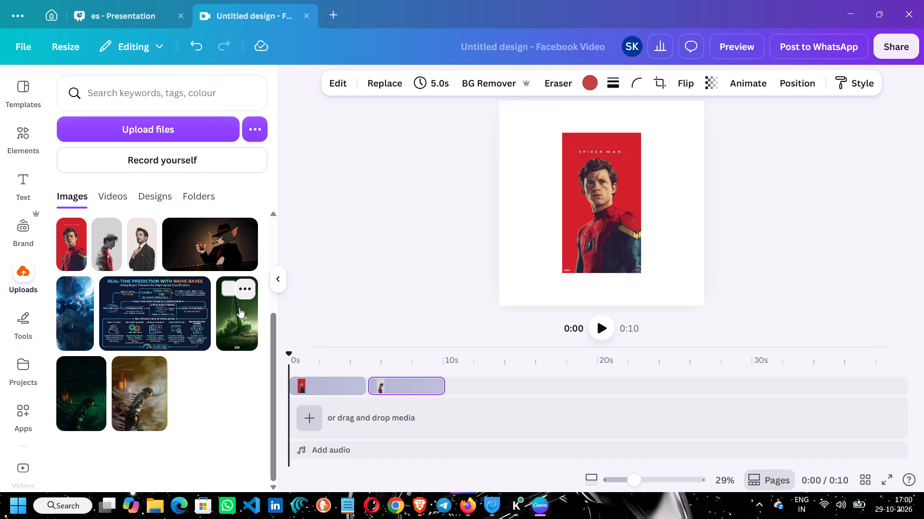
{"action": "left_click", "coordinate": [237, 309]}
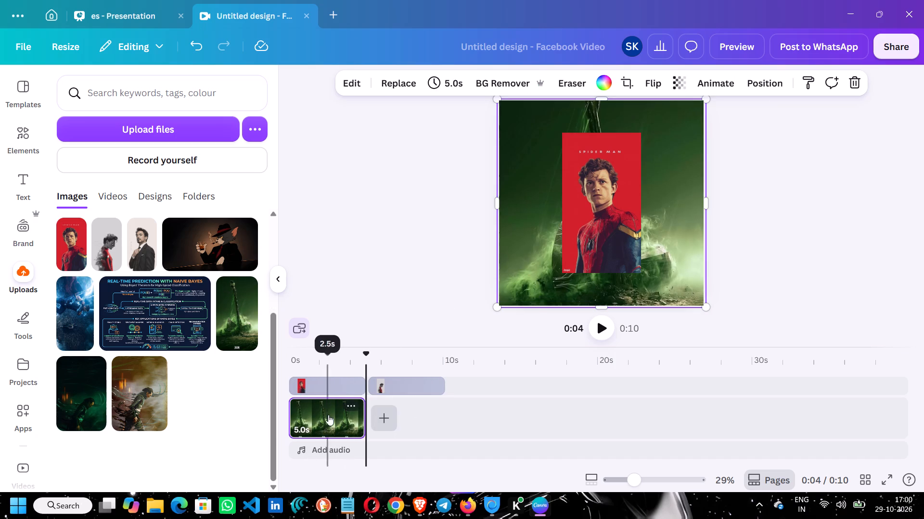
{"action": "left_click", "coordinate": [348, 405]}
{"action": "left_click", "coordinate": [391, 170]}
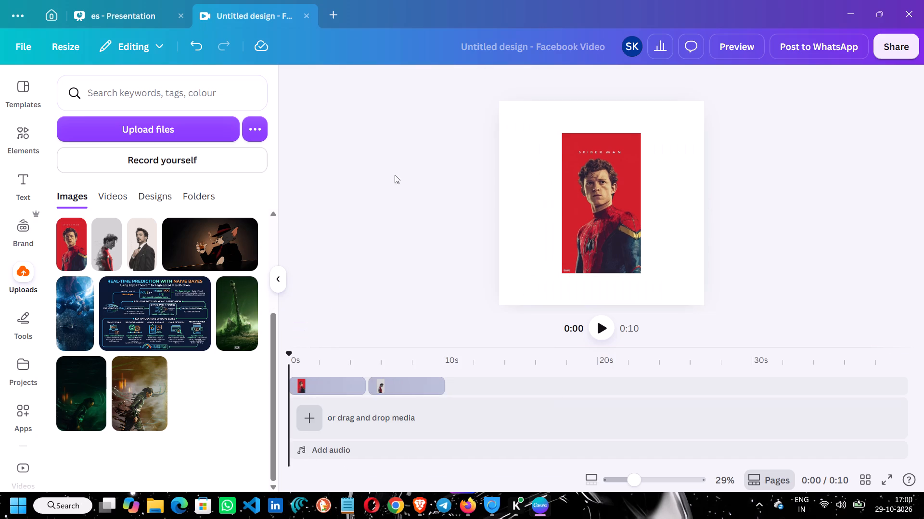
Add the uploaded dark green figure image to the elements track after the grey profile clip, starting at about 10 s.
{"action": "left_click_drag", "start_coordinate": [92, 387], "coordinate": [487, 381]}
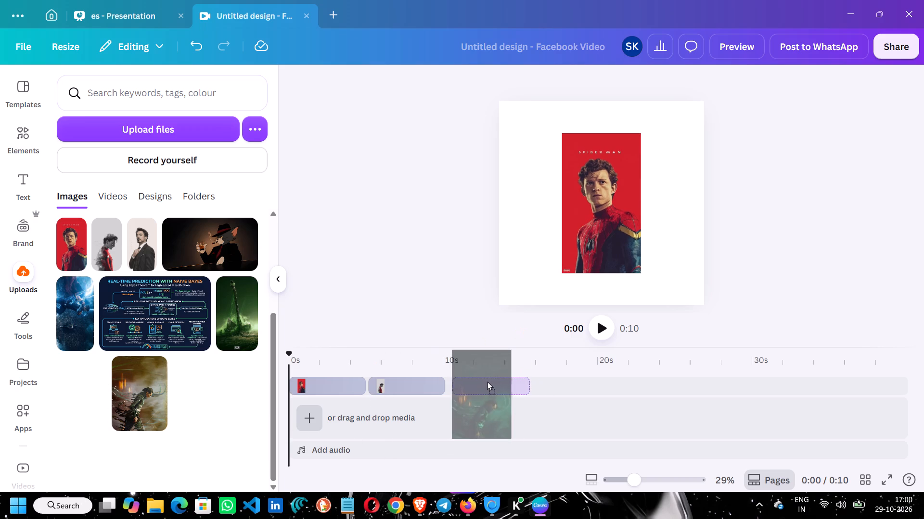
{"action": "left_click_drag", "start_coordinate": [487, 381], "coordinate": [485, 379]}
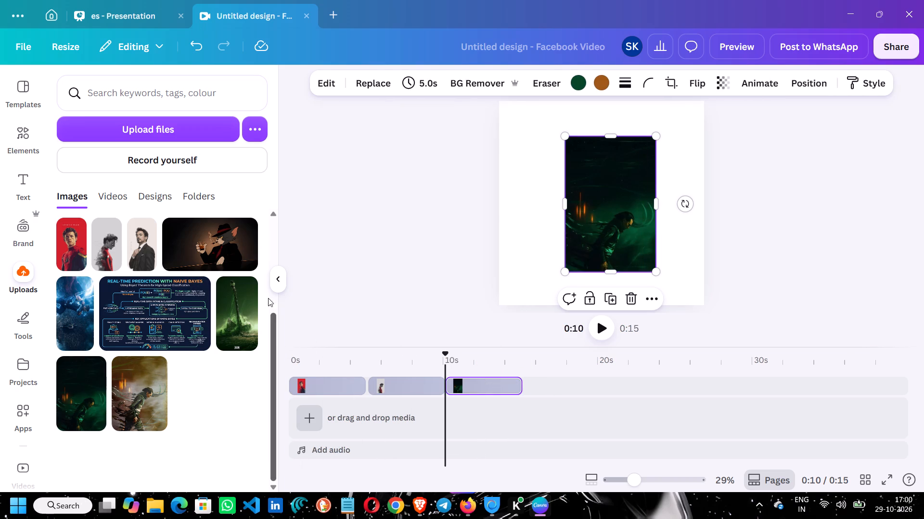
Enlarge and crop the red Spider-Man poster at the start of the video so it fills the whole square canvas.
{"action": "left_click", "coordinate": [278, 278]}
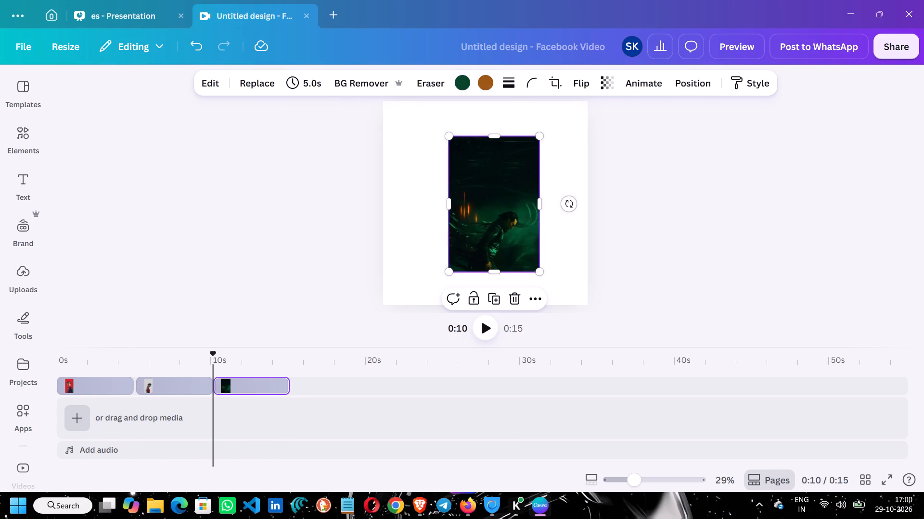
{"action": "left_click_drag", "start_coordinate": [213, 355], "coordinate": [29, 369]}
{"action": "left_click_drag", "start_coordinate": [476, 211], "coordinate": [436, 195]}
{"action": "left_click", "coordinate": [490, 204]}
{"action": "left_click_drag", "start_coordinate": [490, 204], "coordinate": [437, 174]}
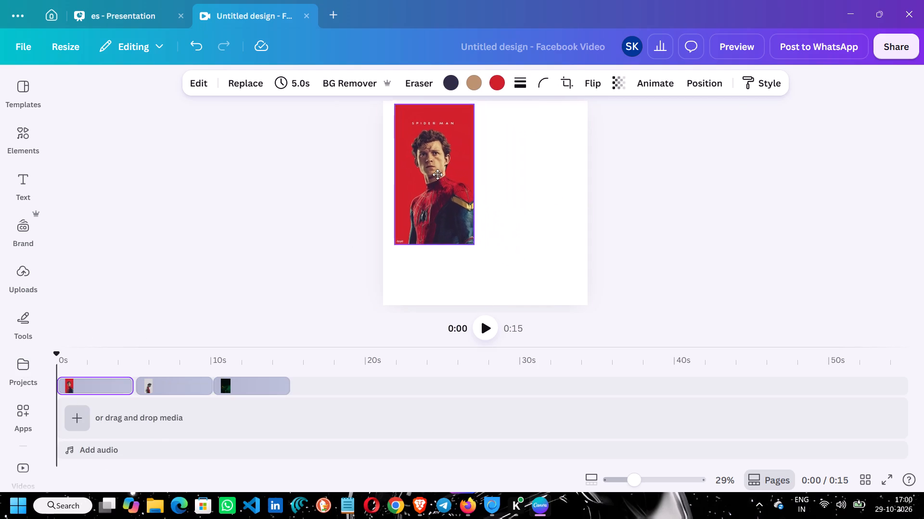
{"action": "left_click_drag", "start_coordinate": [437, 174], "coordinate": [429, 174]}
{"action": "left_click_drag", "start_coordinate": [460, 245], "coordinate": [523, 294]}
{"action": "left_click_drag", "start_coordinate": [489, 270], "coordinate": [535, 271]}
{"action": "left_click_drag", "start_coordinate": [540, 206], "coordinate": [552, 207]}
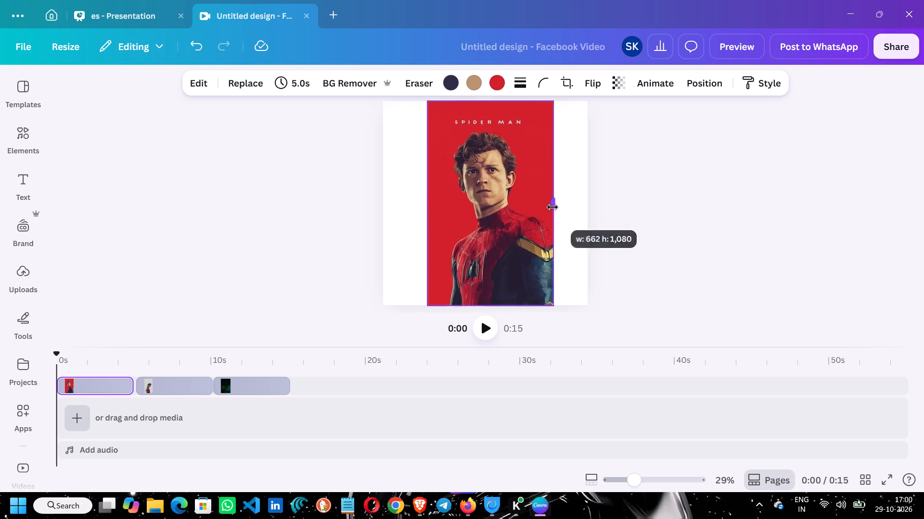
{"action": "left_click_drag", "start_coordinate": [552, 207], "coordinate": [581, 214]}
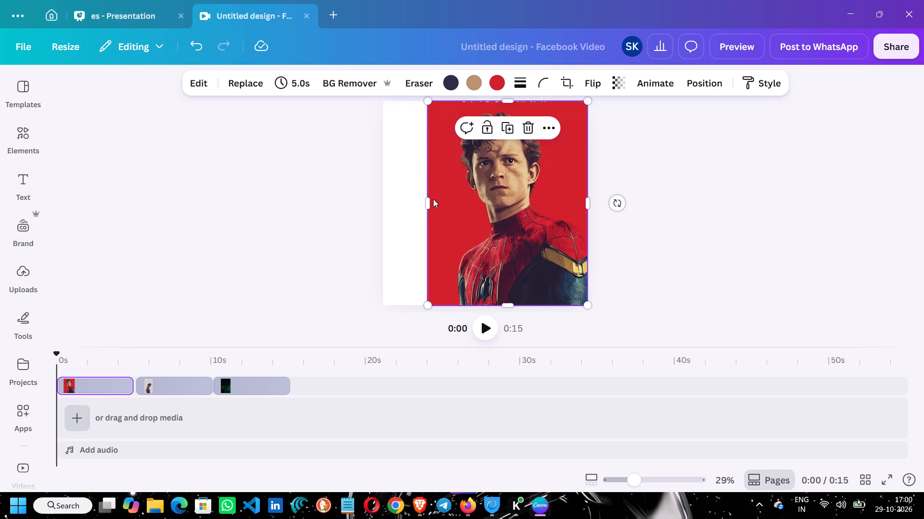
{"action": "left_click_drag", "start_coordinate": [431, 202], "coordinate": [387, 205]}
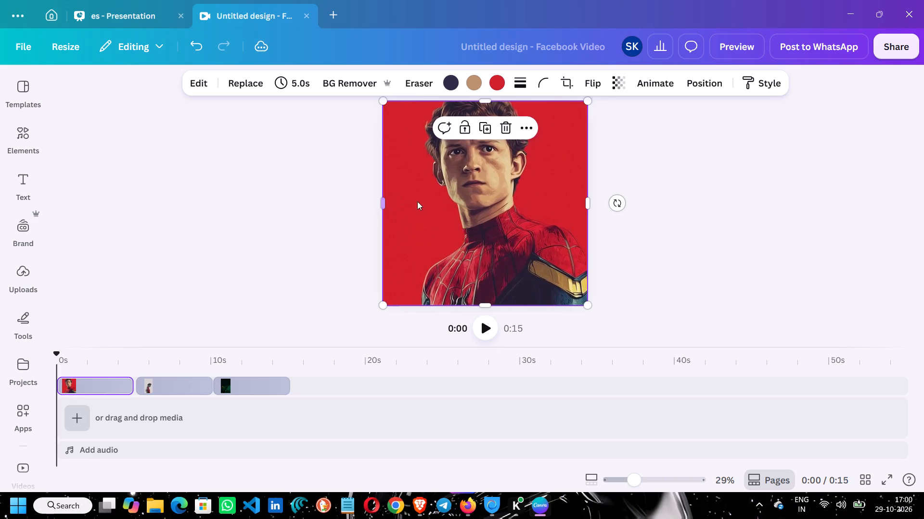
Extend the red poster's upper edge and reposition it so the whole head sits inside the canvas.
{"action": "left_click_drag", "start_coordinate": [481, 207], "coordinate": [479, 220]}
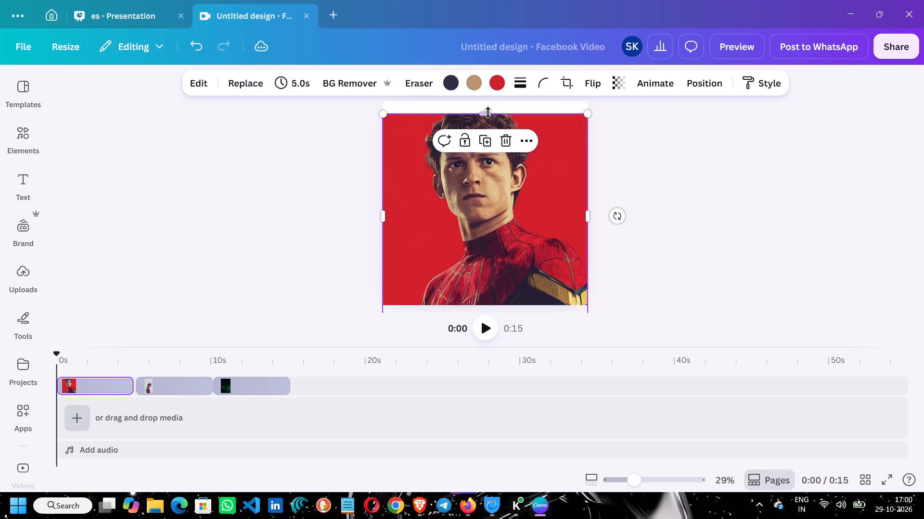
{"action": "left_click_drag", "start_coordinate": [487, 110], "coordinate": [488, 91]}
{"action": "left_click_drag", "start_coordinate": [505, 174], "coordinate": [504, 162]}
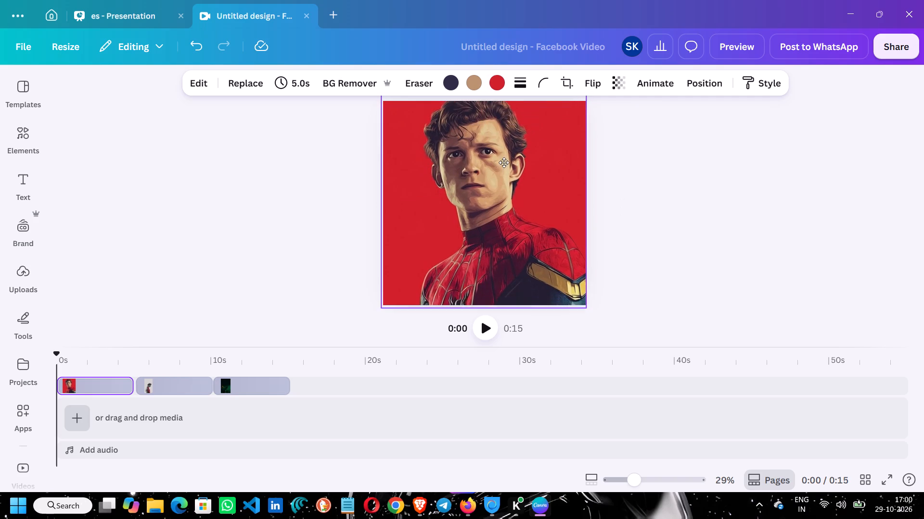
{"action": "left_click_drag", "start_coordinate": [504, 162], "coordinate": [504, 181]}
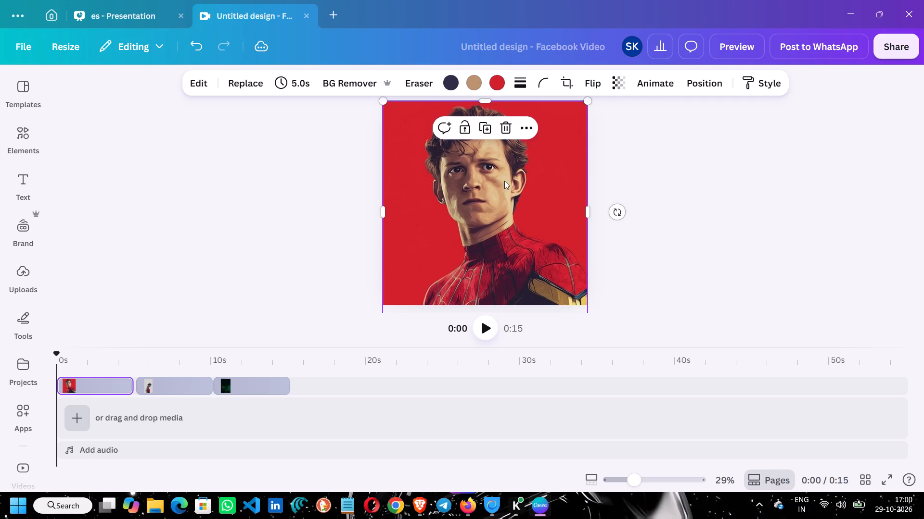
Enlarge and crop the grey profile image in the second clip so it fills the whole square canvas, shifting it upward to frame the head.
{"action": "left_click", "coordinate": [171, 381]}
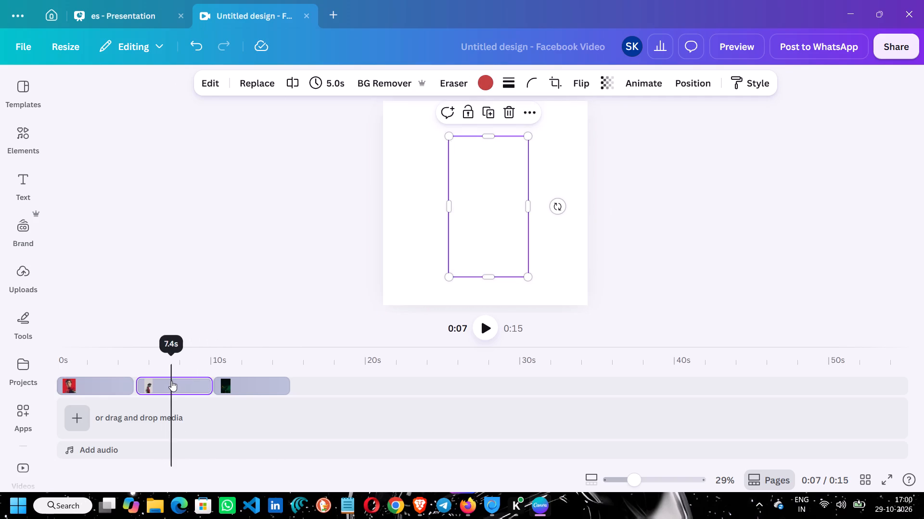
{"action": "left_click_drag", "start_coordinate": [448, 275], "coordinate": [416, 297]}
{"action": "left_click_drag", "start_coordinate": [435, 135], "coordinate": [420, 122]}
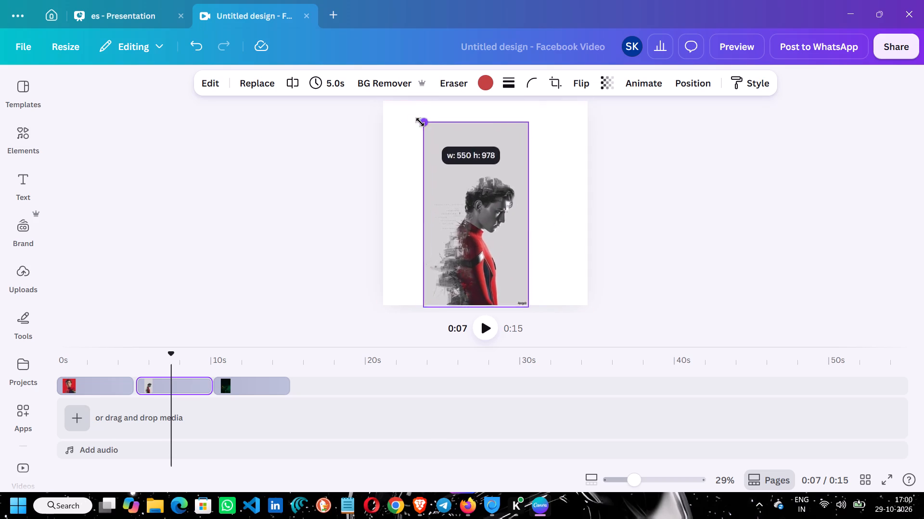
{"action": "left_click_drag", "start_coordinate": [420, 122], "coordinate": [401, 108]}
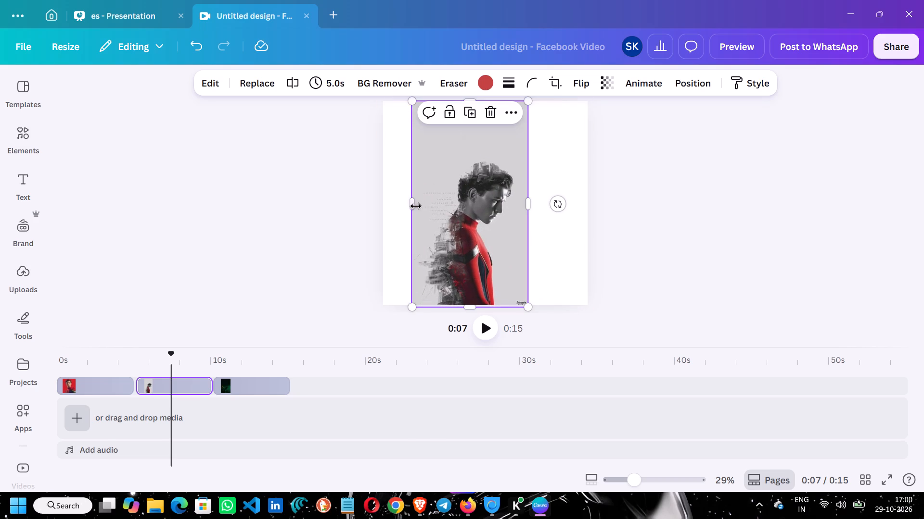
{"action": "left_click_drag", "start_coordinate": [414, 205], "coordinate": [384, 209]}
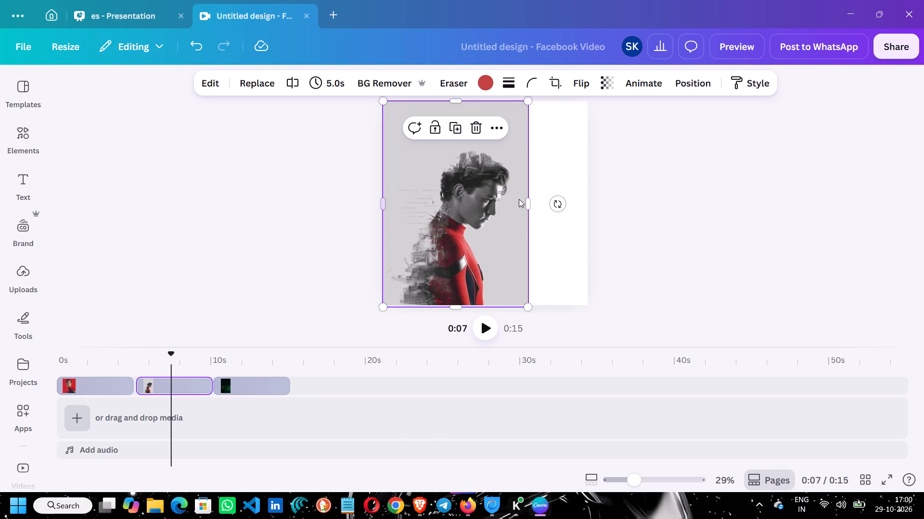
{"action": "left_click_drag", "start_coordinate": [527, 208], "coordinate": [585, 205]}
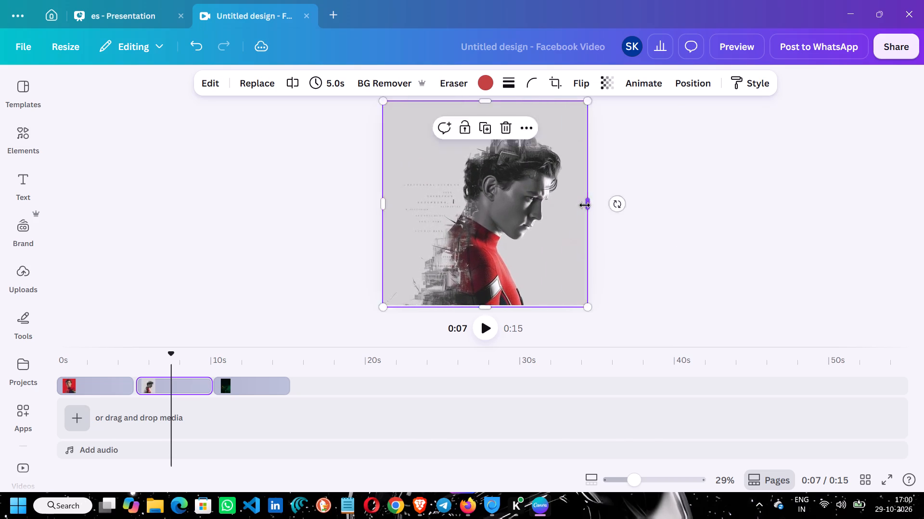
{"action": "left_click_drag", "start_coordinate": [503, 239], "coordinate": [502, 223]}
{"action": "left_click_drag", "start_coordinate": [491, 292], "coordinate": [493, 310]}
{"action": "left_click", "coordinate": [524, 256]}
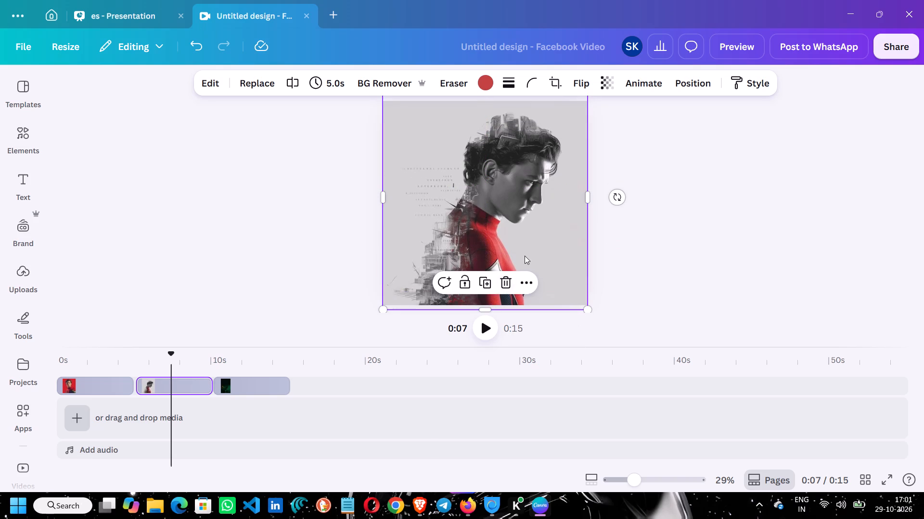
{"action": "left_click", "coordinate": [734, 236]}
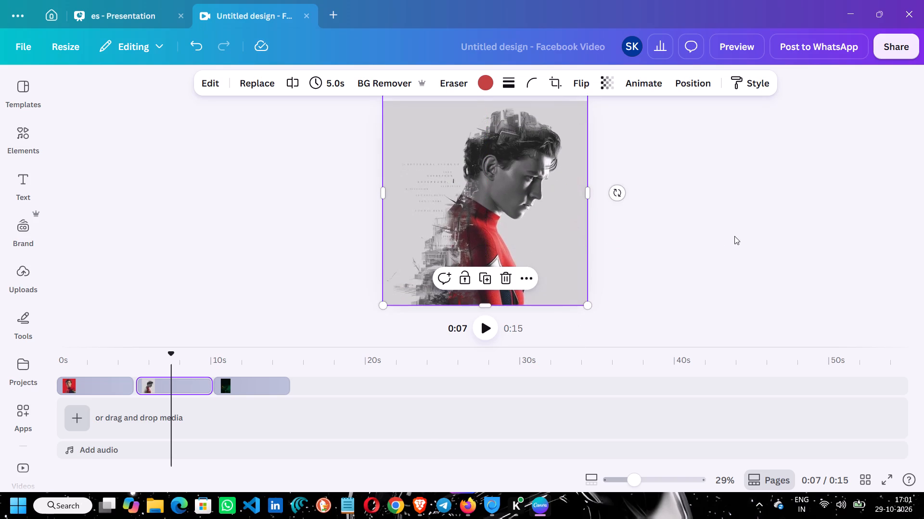
Enlarge, crop and reposition the dark green figure image in the third clip so it covers the whole square canvas.
{"action": "left_click", "coordinate": [237, 383]}
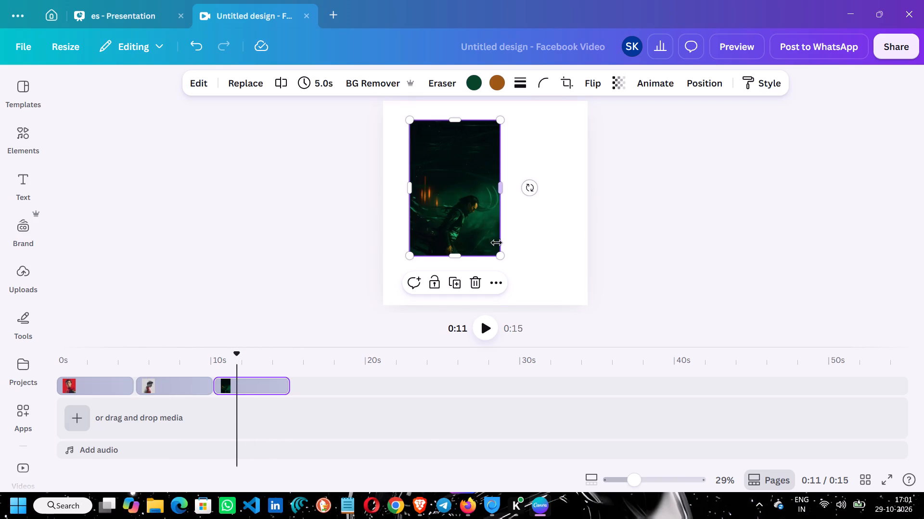
{"action": "left_click_drag", "start_coordinate": [501, 257], "coordinate": [562, 285]}
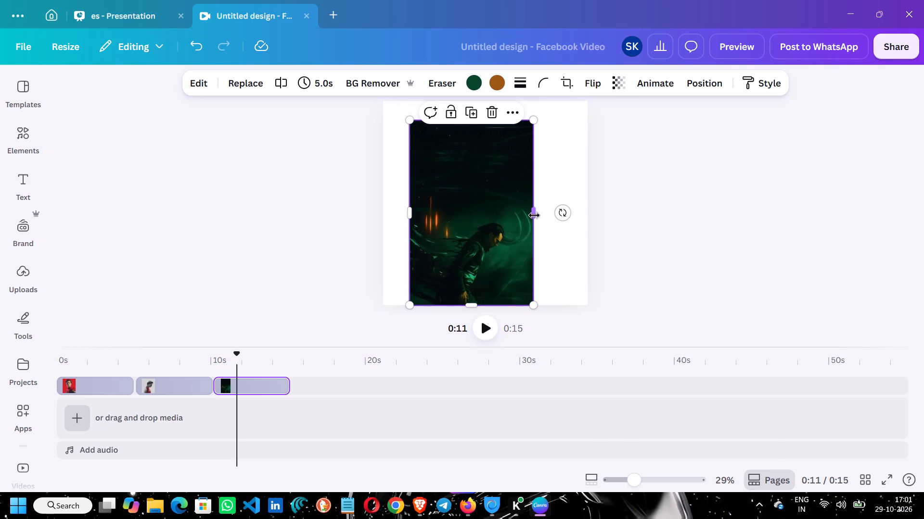
{"action": "left_click_drag", "start_coordinate": [534, 215], "coordinate": [586, 214]}
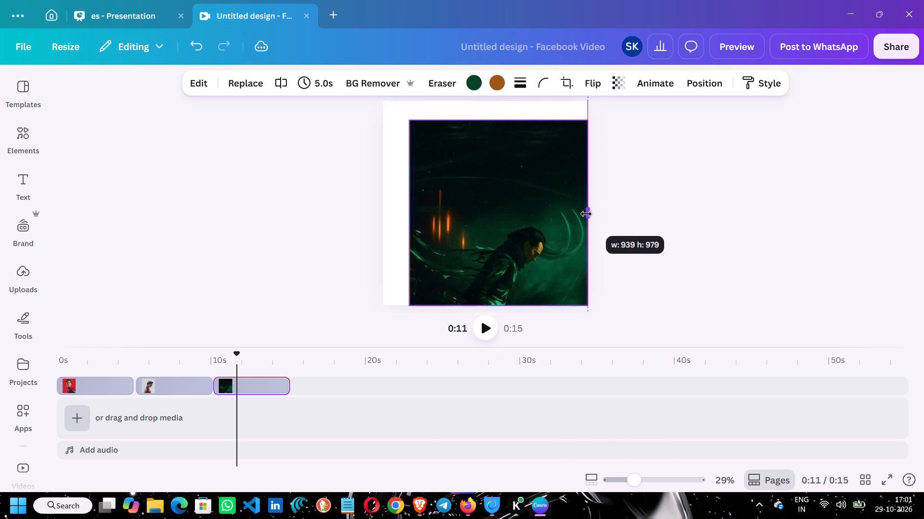
{"action": "left_click_drag", "start_coordinate": [586, 214], "coordinate": [588, 215]}
{"action": "left_click_drag", "start_coordinate": [501, 209], "coordinate": [494, 188]}
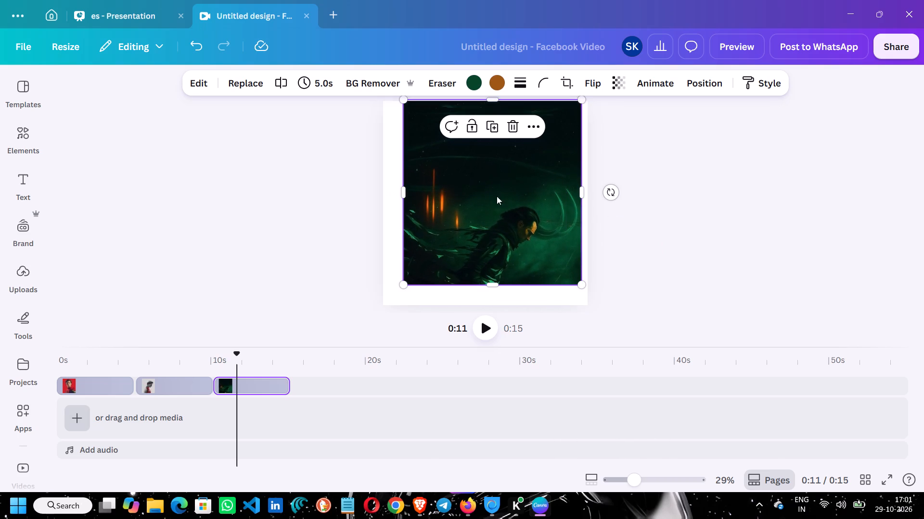
{"action": "left_click_drag", "start_coordinate": [491, 282], "coordinate": [493, 305]}
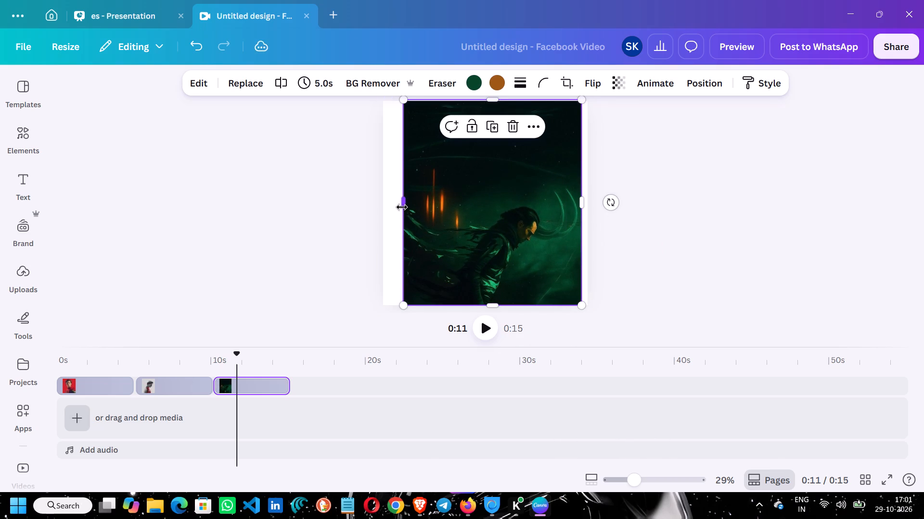
{"action": "left_click_drag", "start_coordinate": [402, 204], "coordinate": [384, 207]}
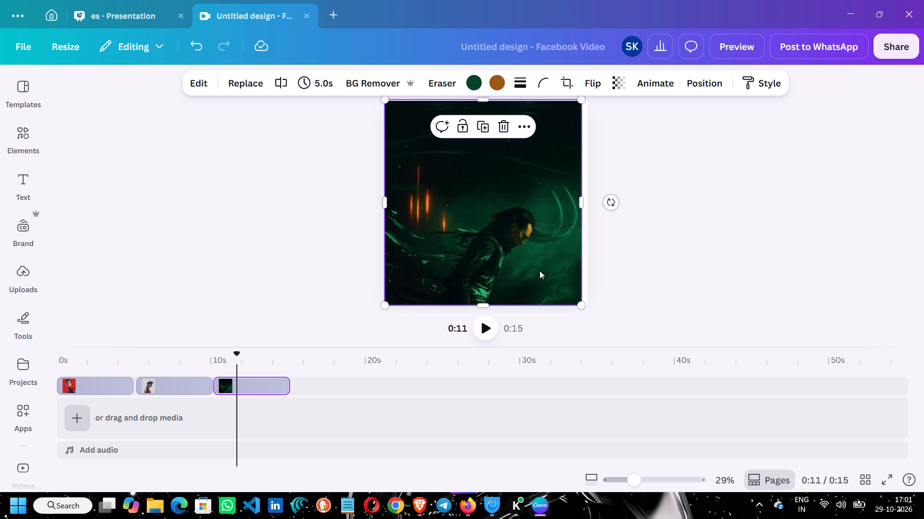
{"action": "left_click_drag", "start_coordinate": [567, 274], "coordinate": [572, 275]}
{"action": "left_click_drag", "start_coordinate": [391, 208], "coordinate": [391, 208]}
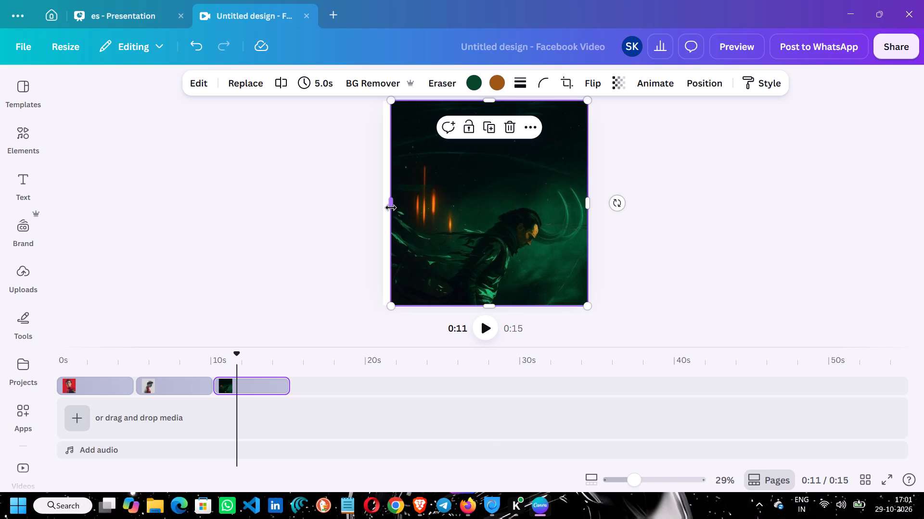
{"action": "left_click_drag", "start_coordinate": [391, 208], "coordinate": [386, 208]}
{"action": "left_click", "coordinate": [644, 221]}
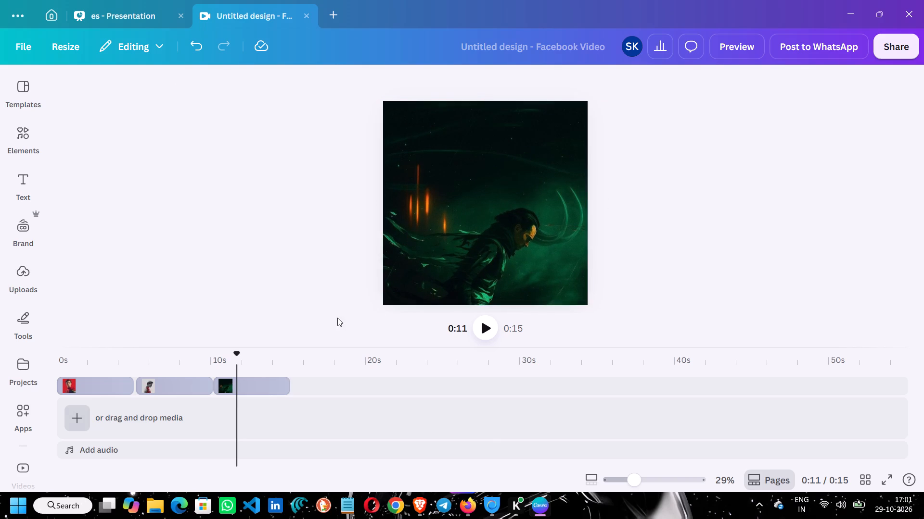
Shift the red Spider-Man poster in the first clip slightly upward while keeping it aligned with the canvas sides.
{"action": "left_click", "coordinate": [458, 236]}
{"action": "left_click", "coordinate": [157, 390]}
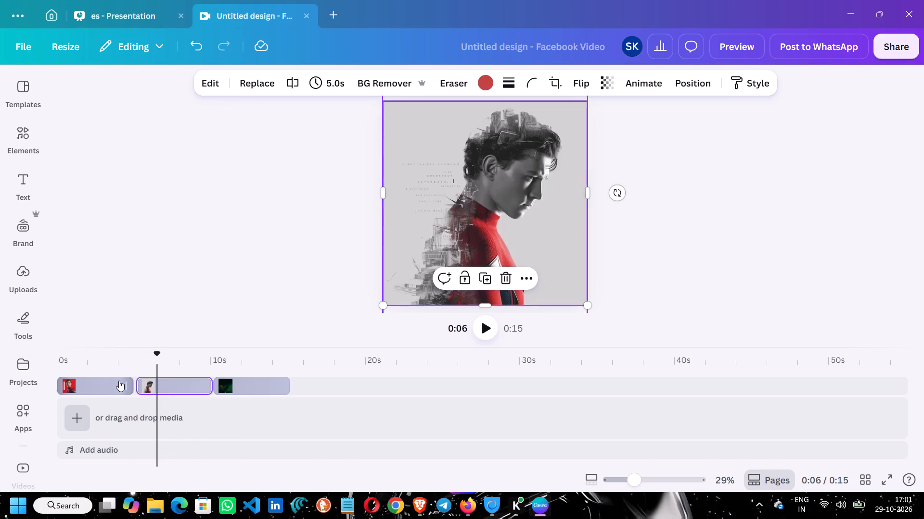
{"action": "left_click", "coordinate": [115, 381]}
{"action": "left_click", "coordinate": [513, 264]}
{"action": "left_click", "coordinate": [467, 285]}
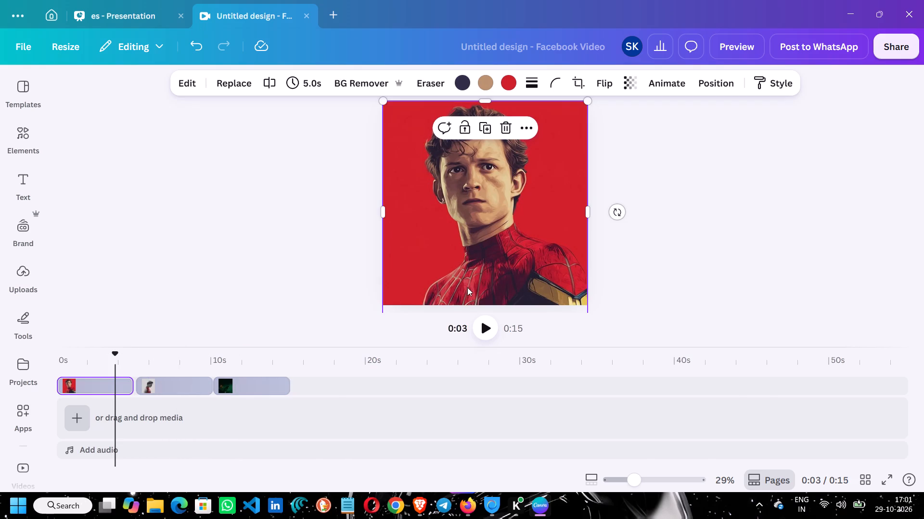
{"action": "left_click_drag", "start_coordinate": [502, 289], "coordinate": [506, 280]}
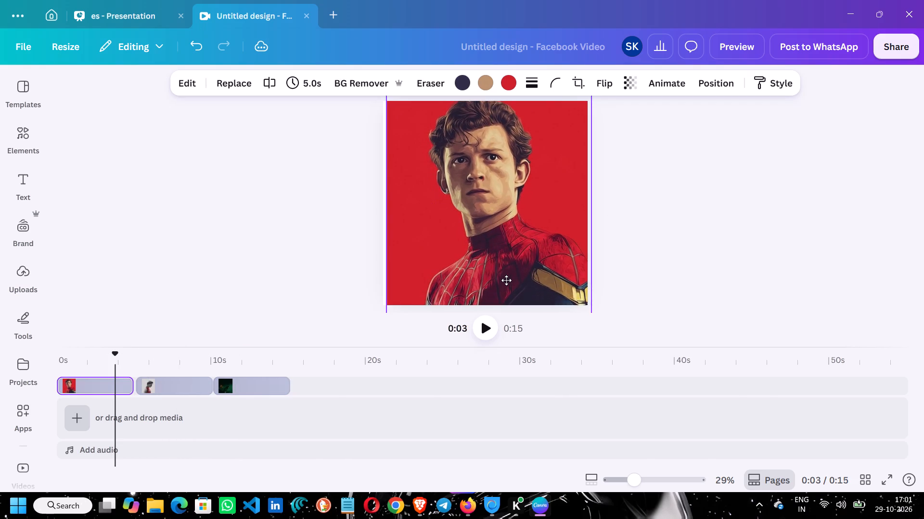
{"action": "left_click_drag", "start_coordinate": [506, 280], "coordinate": [503, 284]}
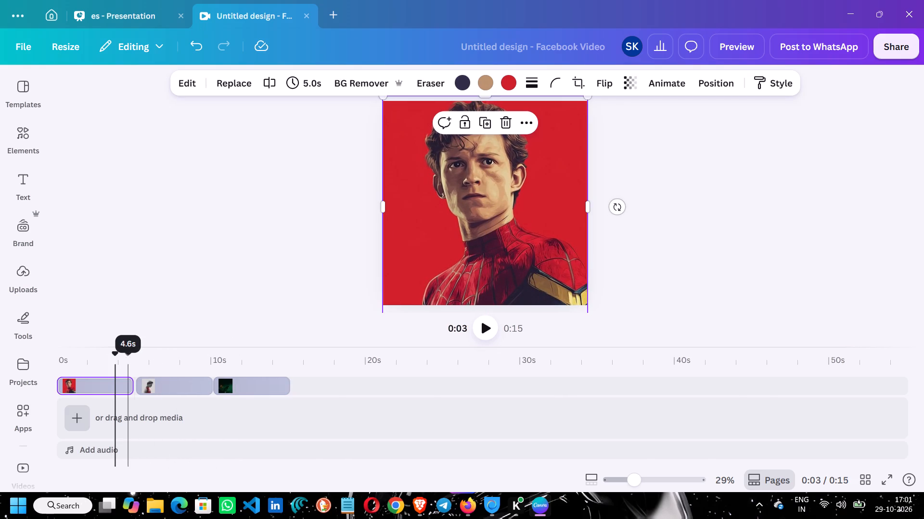
Add a text box and move its clip to the start of the video, directly above the red poster clip.
{"action": "left_click_drag", "start_coordinate": [117, 355], "coordinate": [51, 357]}
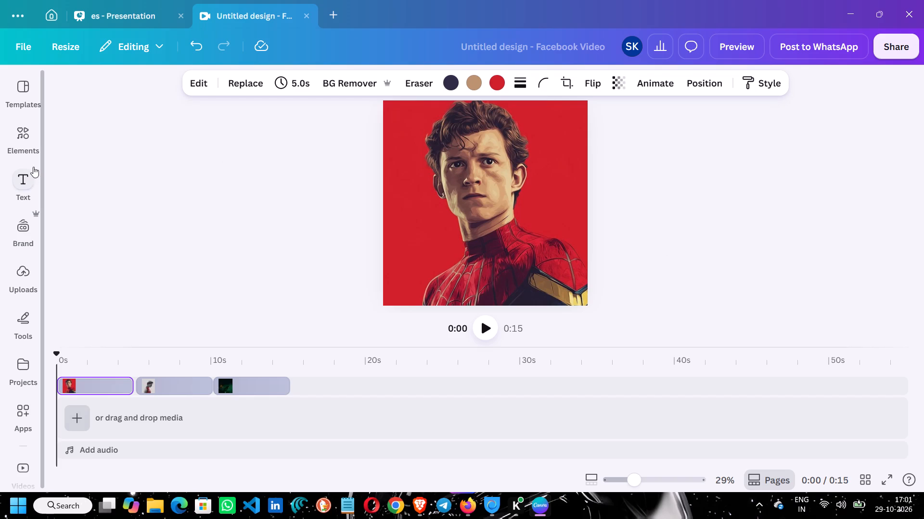
{"action": "left_click", "coordinate": [21, 185]}
{"action": "left_click", "coordinate": [205, 129]}
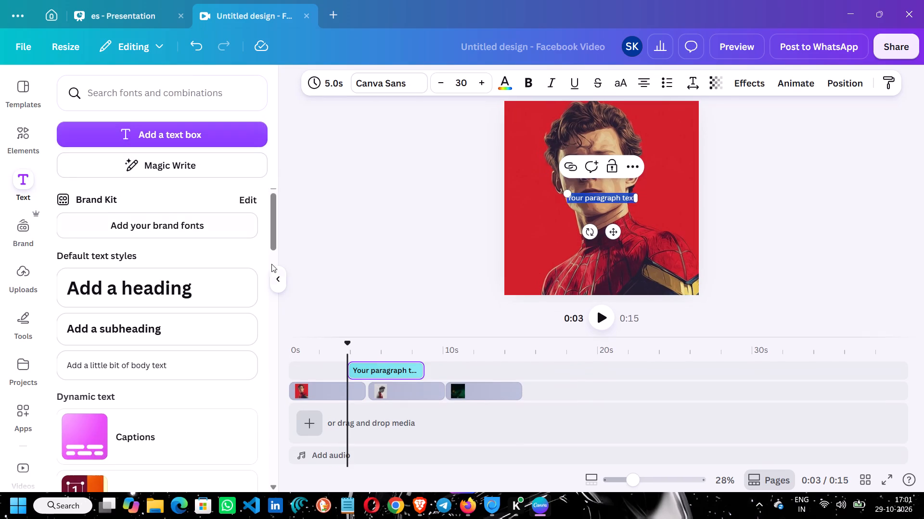
{"action": "left_click", "coordinate": [280, 287]}
{"action": "left_click_drag", "start_coordinate": [144, 370], "coordinate": [143, 370]}
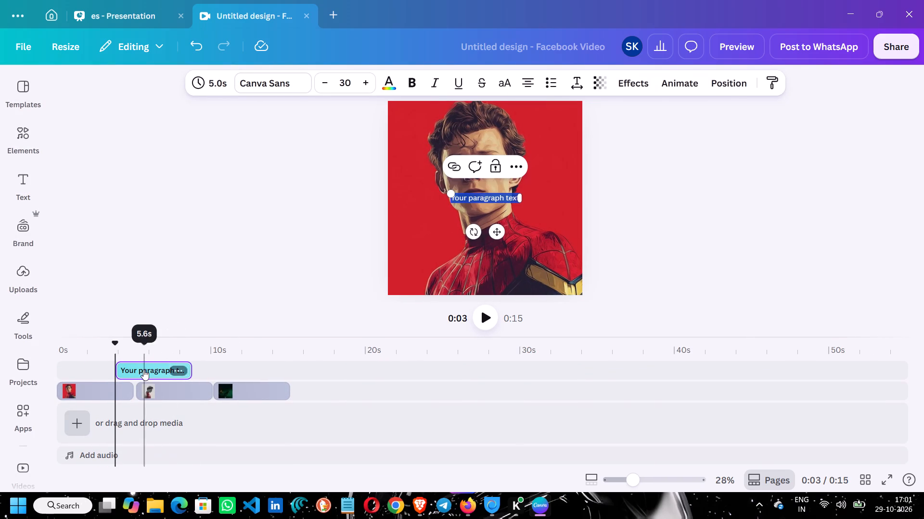
{"action": "left_click_drag", "start_coordinate": [143, 370], "coordinate": [89, 369]}
{"action": "left_click", "coordinate": [88, 368]}
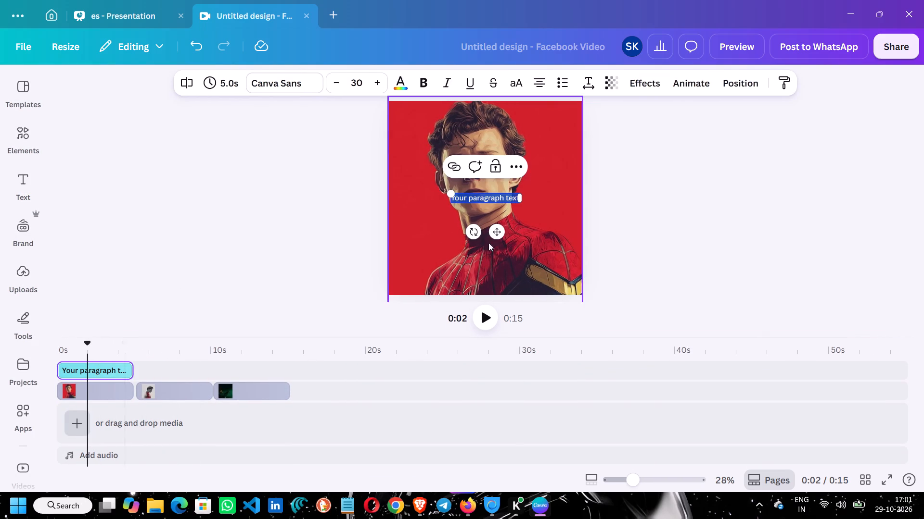
Enlarge the placeholder text on the red poster to a font size of about 42.3.
{"action": "left_click_drag", "start_coordinate": [449, 192], "coordinate": [427, 169]}
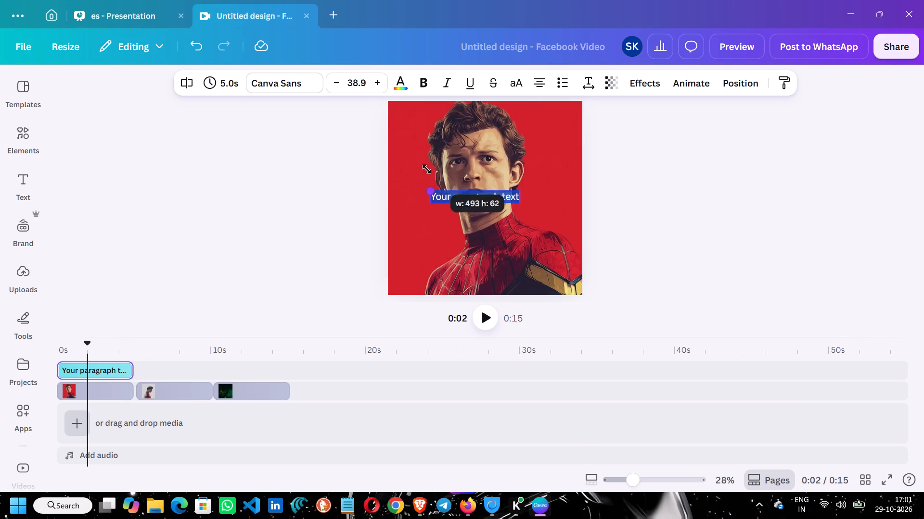
{"action": "left_click_drag", "start_coordinate": [427, 169], "coordinate": [423, 166]}
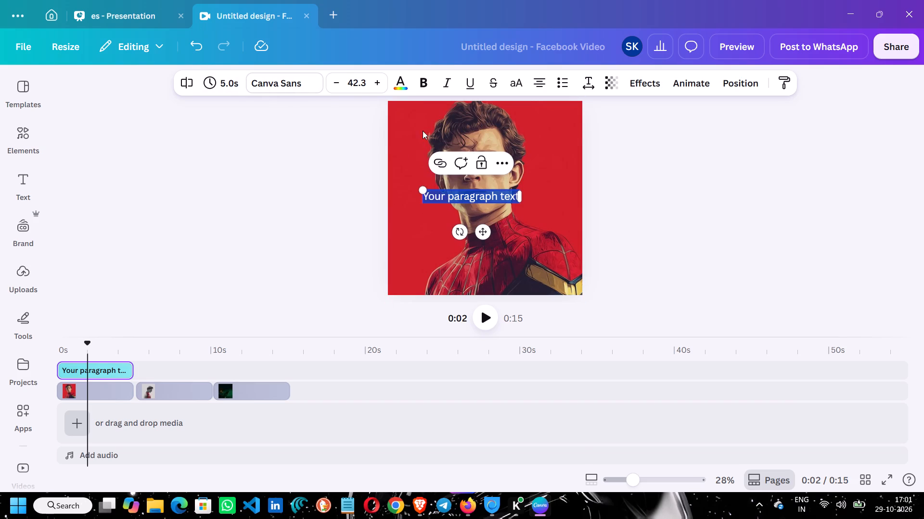
Change the placeholder text's font to Adventures Unlimited.
{"action": "left_click", "coordinate": [309, 82]}
{"action": "scroll", "coordinate": [58, 370], "scroll_direction": "down", "scroll_amount": 4}
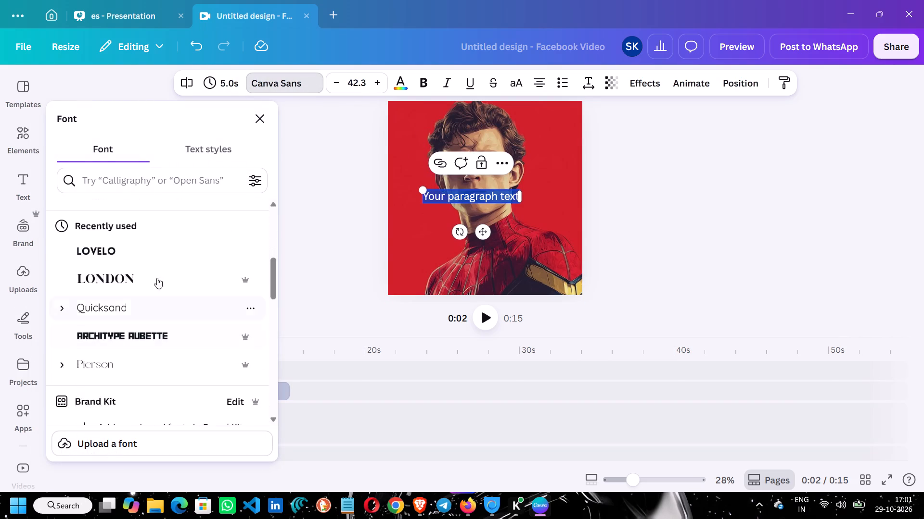
{"action": "scroll", "coordinate": [163, 257], "scroll_direction": "down", "scroll_amount": 16}
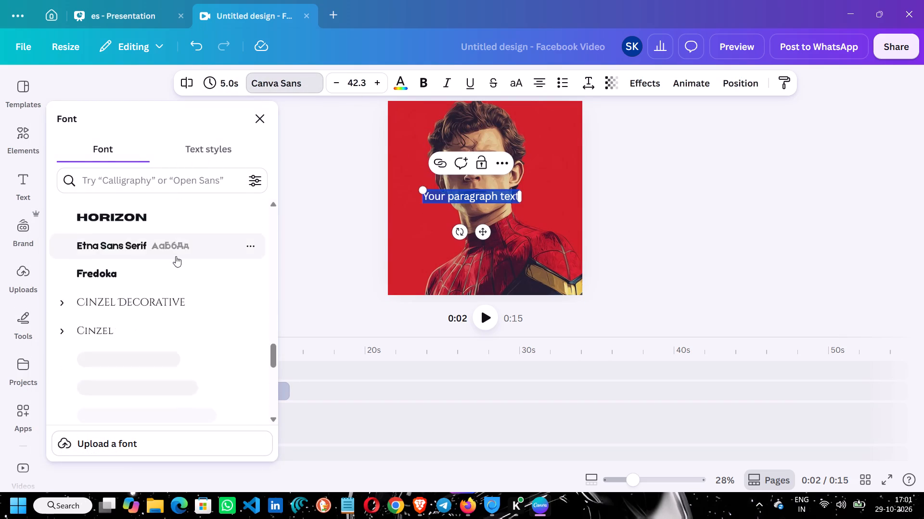
{"action": "scroll", "coordinate": [176, 256], "scroll_direction": "down", "scroll_amount": 11}
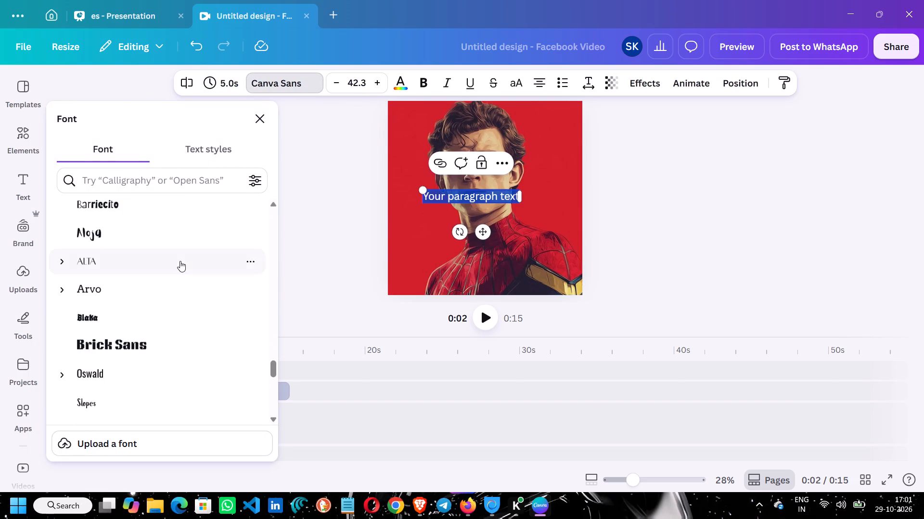
{"action": "scroll", "coordinate": [180, 261], "scroll_direction": "down", "scroll_amount": 5}
{"action": "scroll", "coordinate": [180, 263], "scroll_direction": "up", "scroll_amount": 1}
{"action": "scroll", "coordinate": [180, 263], "scroll_direction": "down", "scroll_amount": 15}
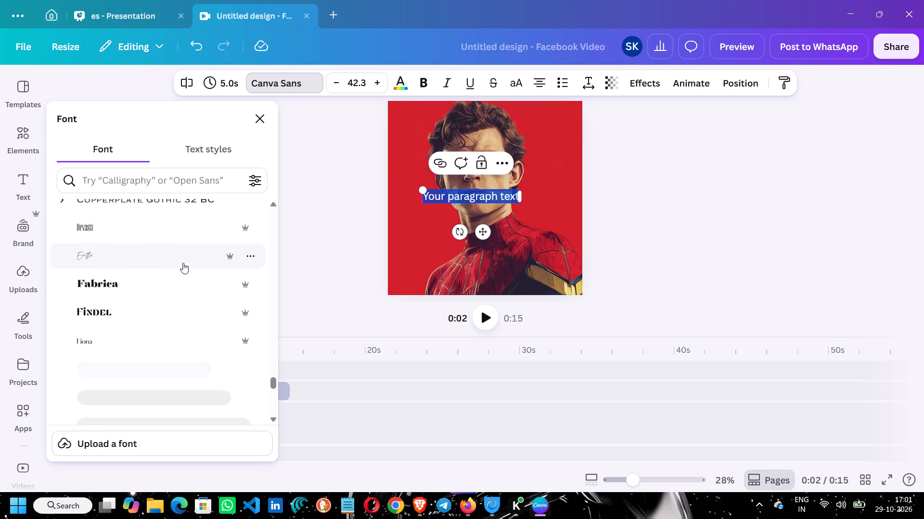
{"action": "scroll", "coordinate": [183, 263], "scroll_direction": "down", "scroll_amount": 4}
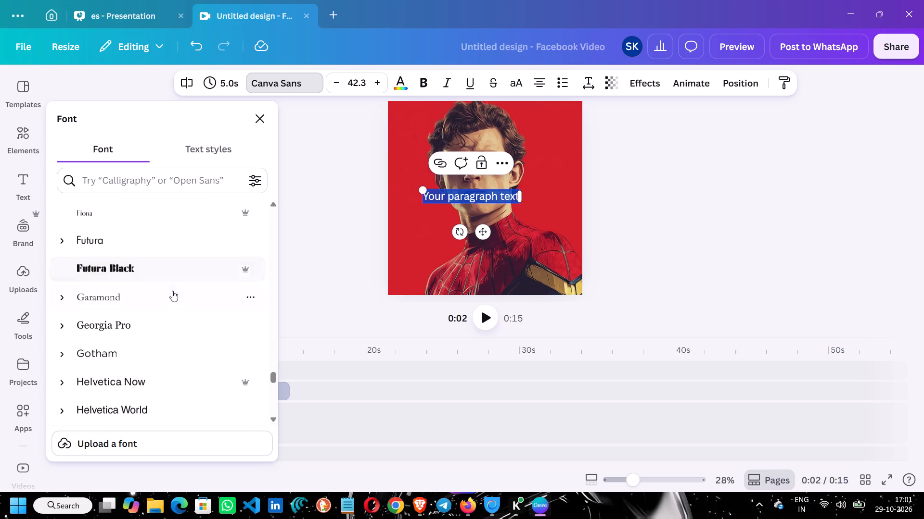
{"action": "scroll", "coordinate": [172, 291], "scroll_direction": "down", "scroll_amount": 6}
{"action": "scroll", "coordinate": [172, 294], "scroll_direction": "up", "scroll_amount": 2}
{"action": "scroll", "coordinate": [167, 255], "scroll_direction": "down", "scroll_amount": 3}
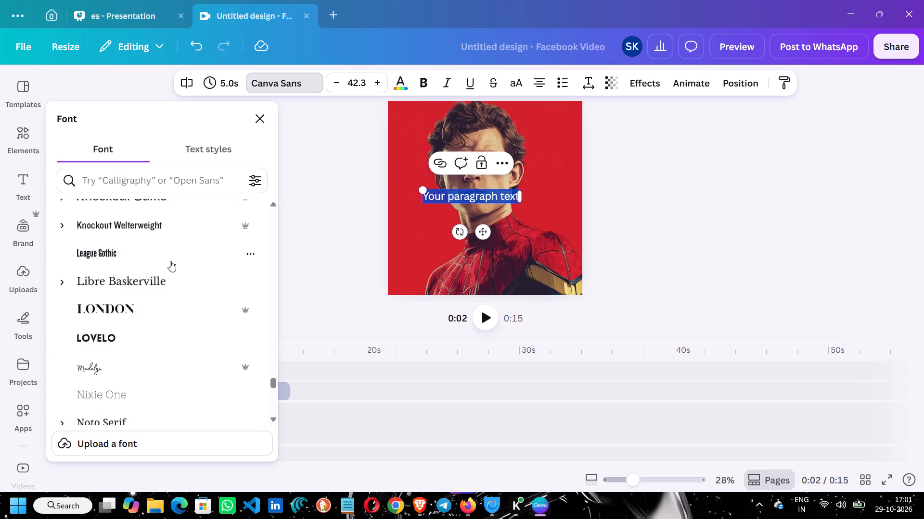
{"action": "scroll", "coordinate": [170, 261], "scroll_direction": "down", "scroll_amount": 14}
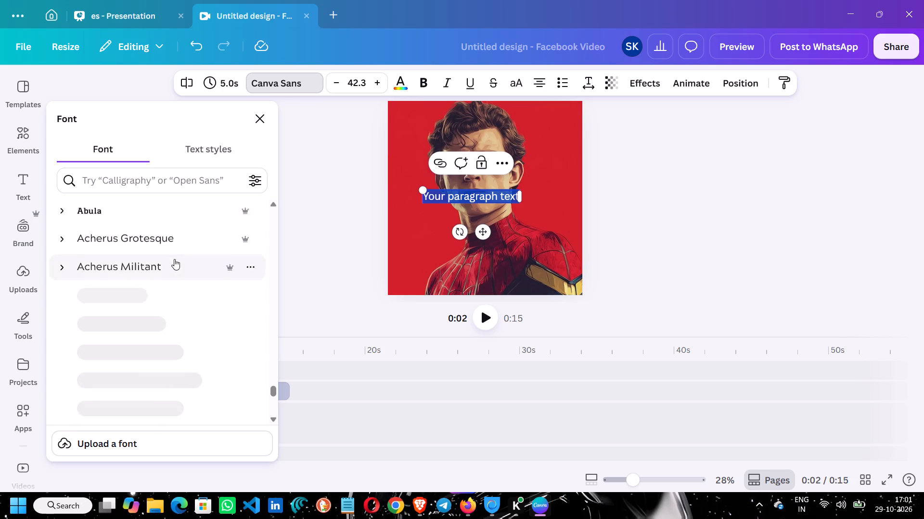
{"action": "scroll", "coordinate": [174, 259], "scroll_direction": "down", "scroll_amount": 1}
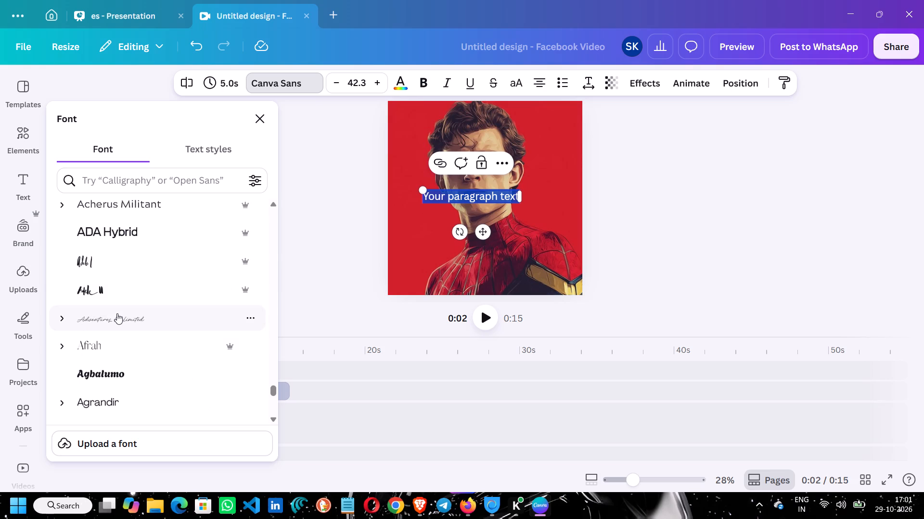
{"action": "left_click", "coordinate": [113, 323]}
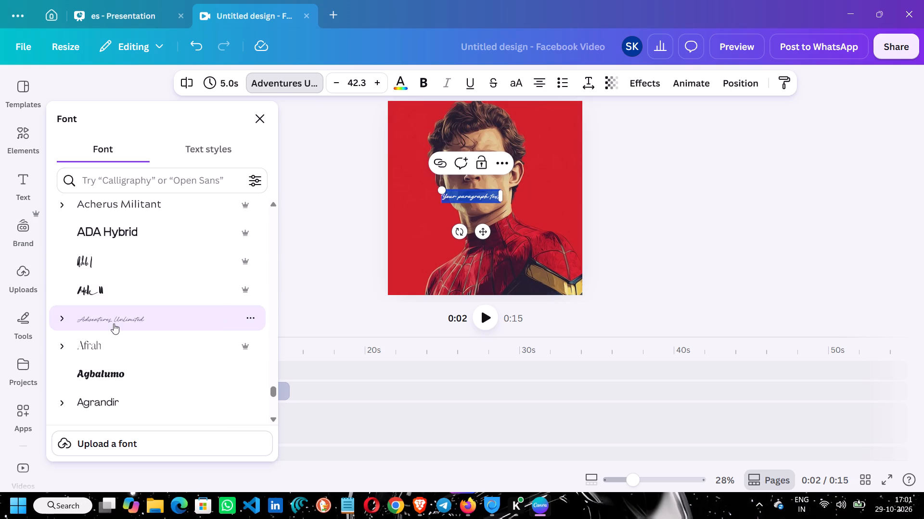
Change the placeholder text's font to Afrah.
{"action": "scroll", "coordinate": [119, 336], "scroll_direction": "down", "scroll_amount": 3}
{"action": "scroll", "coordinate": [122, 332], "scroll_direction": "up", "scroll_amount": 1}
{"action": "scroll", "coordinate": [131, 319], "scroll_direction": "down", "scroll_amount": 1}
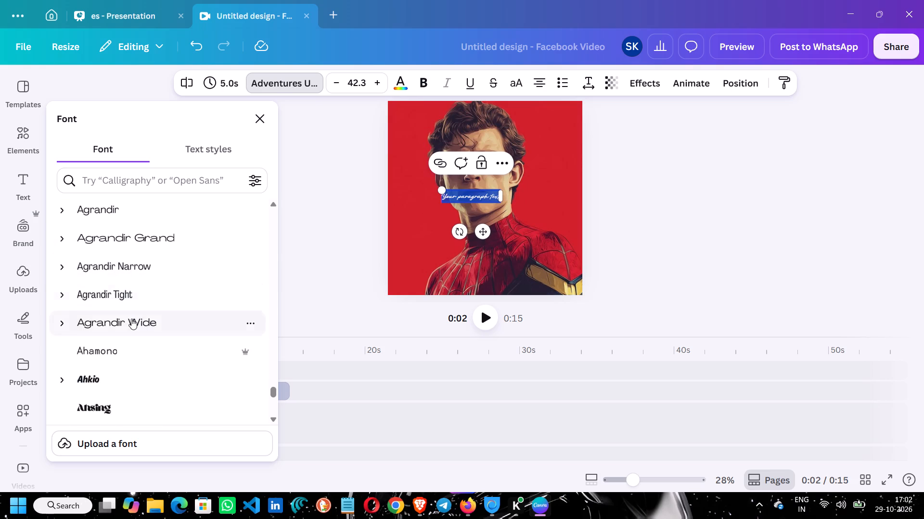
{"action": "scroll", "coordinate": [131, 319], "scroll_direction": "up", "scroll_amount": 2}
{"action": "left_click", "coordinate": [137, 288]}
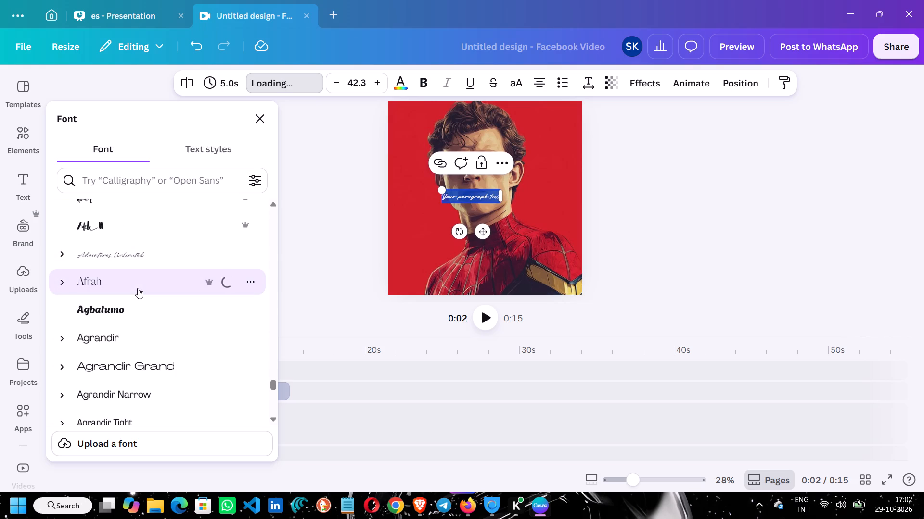
Change the placeholder text's font on the red poster to Alamanda.
{"action": "scroll", "coordinate": [135, 314], "scroll_direction": "down", "scroll_amount": 11}
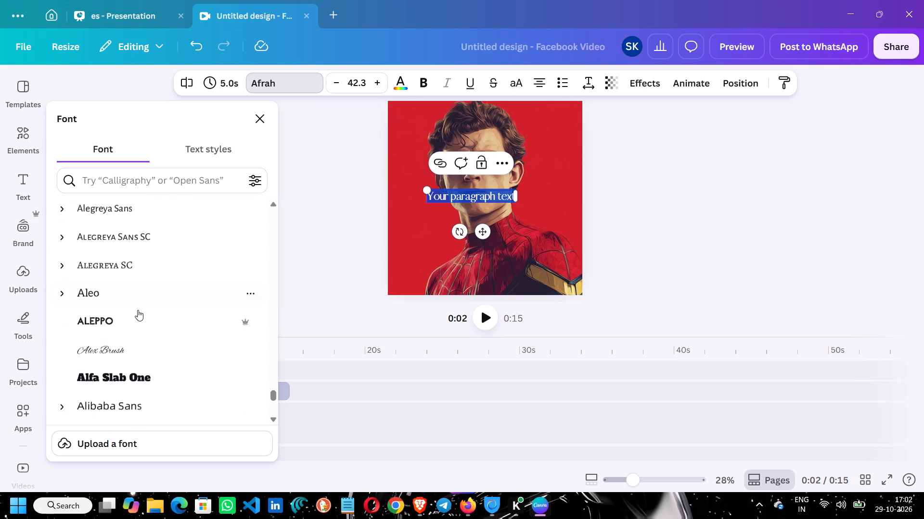
{"action": "scroll", "coordinate": [138, 310], "scroll_direction": "up", "scroll_amount": 3}
{"action": "left_click", "coordinate": [137, 220]}
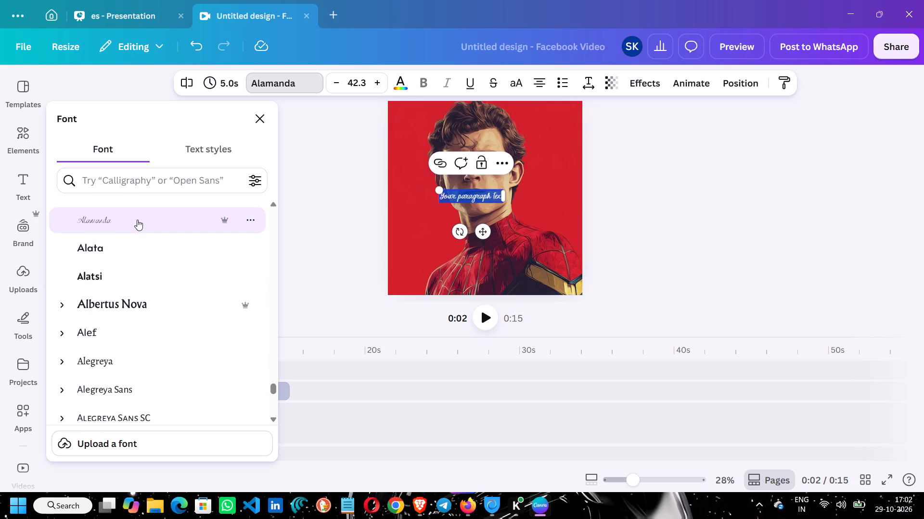
{"action": "scroll", "coordinate": [121, 355], "scroll_direction": "down", "scroll_amount": 2}
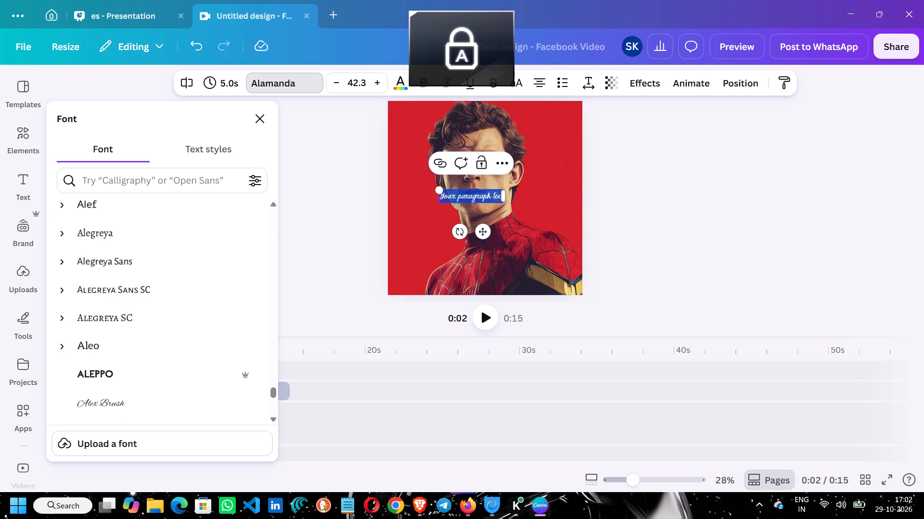
Replace the placeholder text on the red poster with "Loka".
{"action": "key", "text": "l"}
{"action": "type", "text": "oka"}
{"action": "key", "text": "space"}
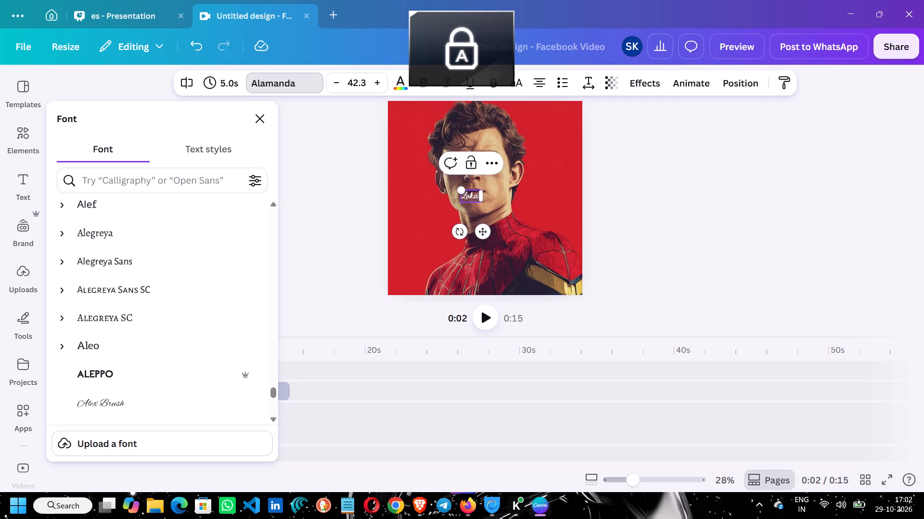
{"action": "type", "text": "DO DO"}
{"action": "key", "text": "BackSpace"}
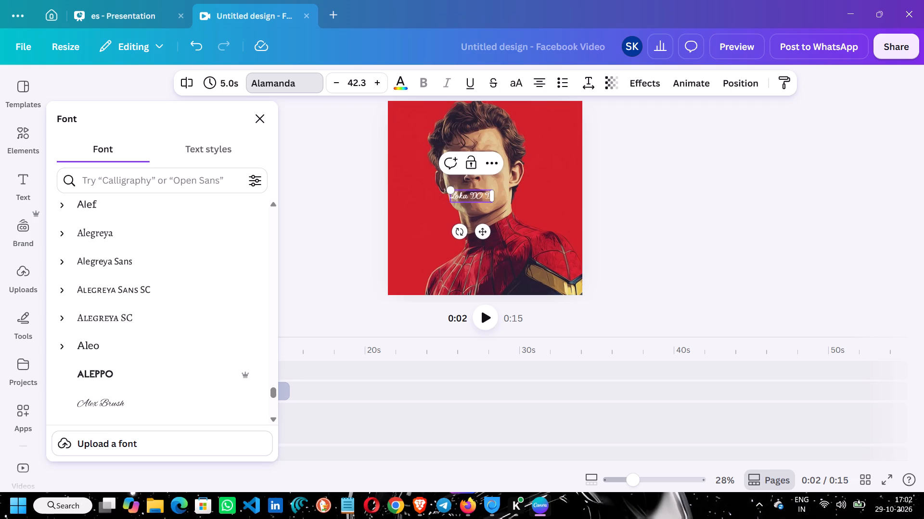
{"action": "key", "text": "BackSpace"}
{"action": "key", "text": "BackSpace"}
{"action": "key", "text": "BackSpace"}
{"action": "key", "text": "BackSpace"}
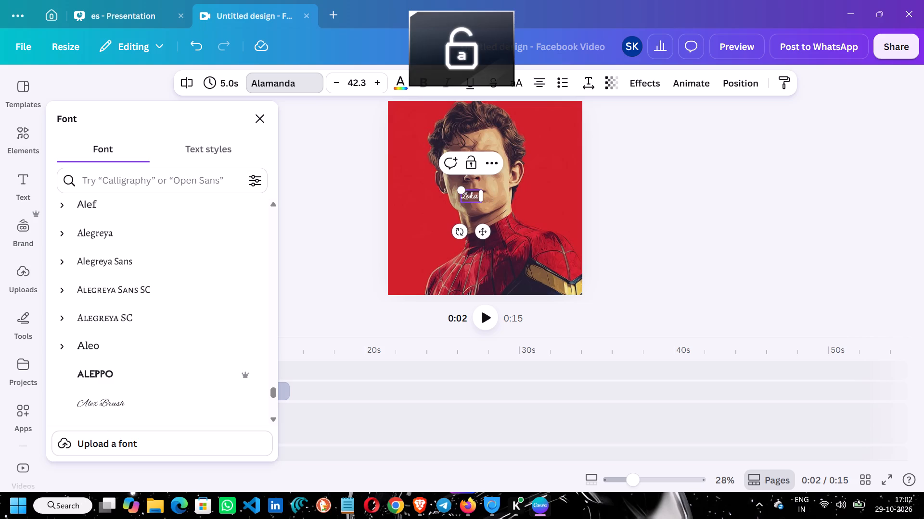
{"action": "left_click", "coordinate": [540, 209]}
Move the Loka text to the red poster's lower-left corner and enlarge it to a font size of about 80.
{"action": "left_click_drag", "start_coordinate": [470, 196], "coordinate": [430, 231]}
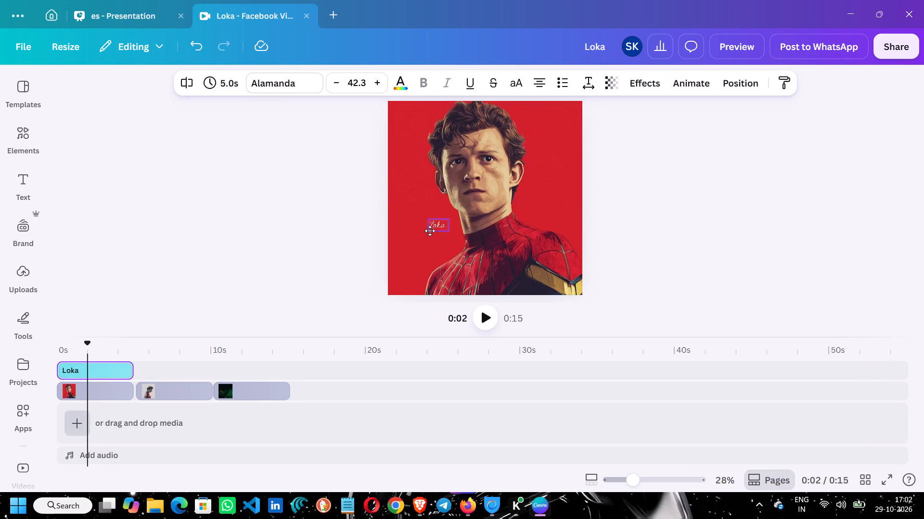
{"action": "left_click_drag", "start_coordinate": [430, 231], "coordinate": [409, 273]}
{"action": "left_click_drag", "start_coordinate": [398, 269], "coordinate": [395, 266]}
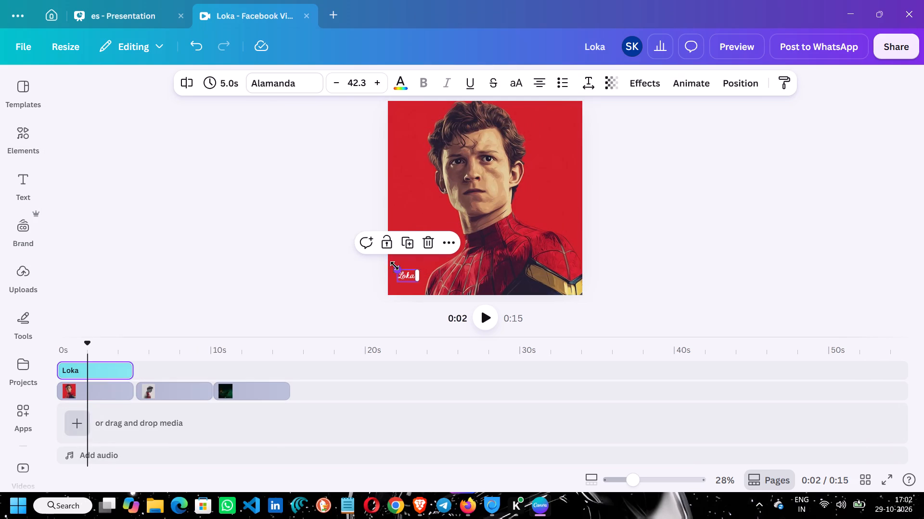
{"action": "left_click_drag", "start_coordinate": [395, 266], "coordinate": [385, 252]}
{"action": "left_click_drag", "start_coordinate": [406, 272], "coordinate": [428, 271]}
Increase the whole Loka text's font size to 91 and deselect it.
{"action": "left_click", "coordinate": [429, 273]}
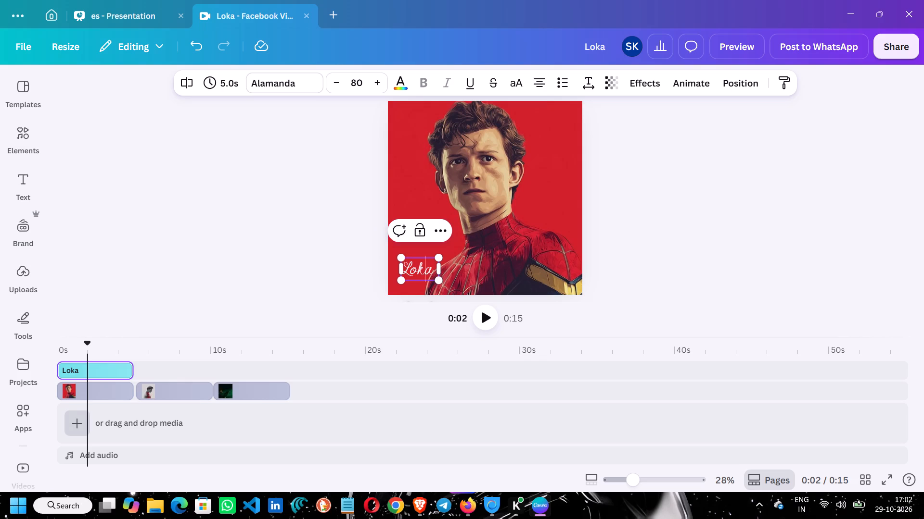
{"action": "double_click", "coordinate": [426, 270]}
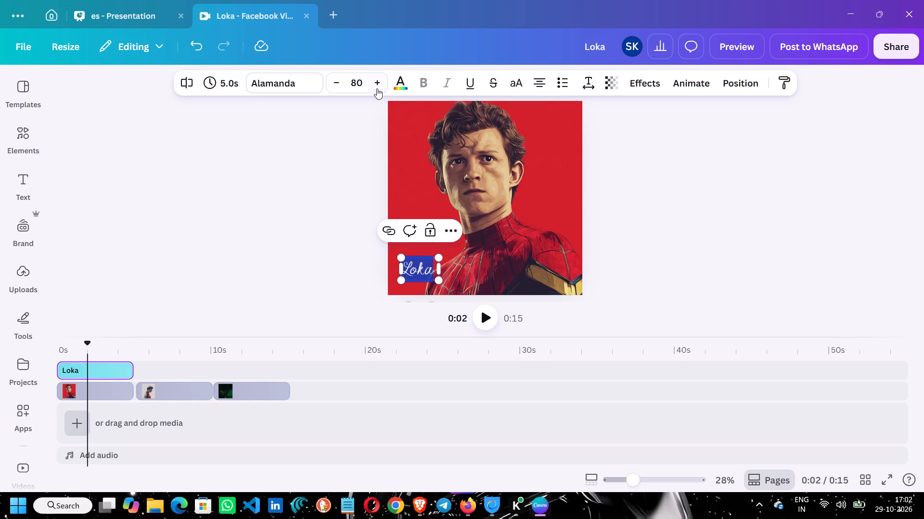
{"action": "left_click", "coordinate": [379, 80]}
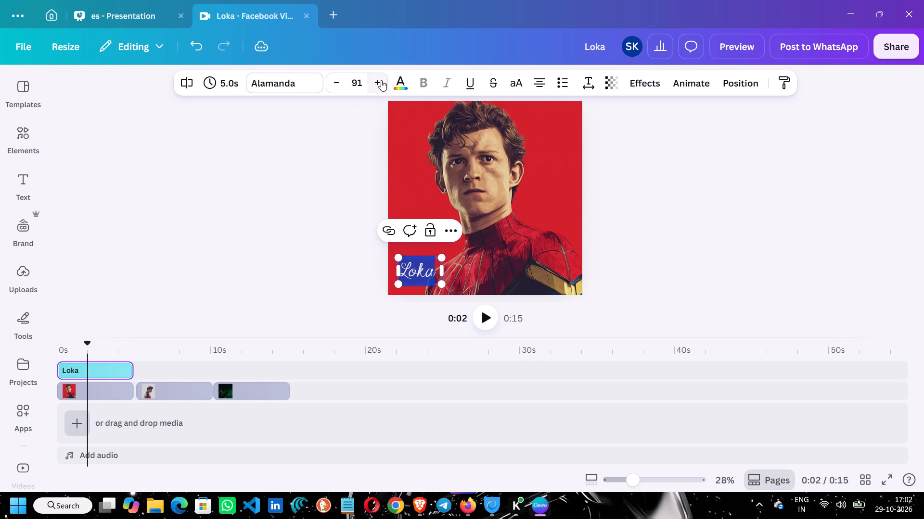
{"action": "left_click", "coordinate": [628, 183]}
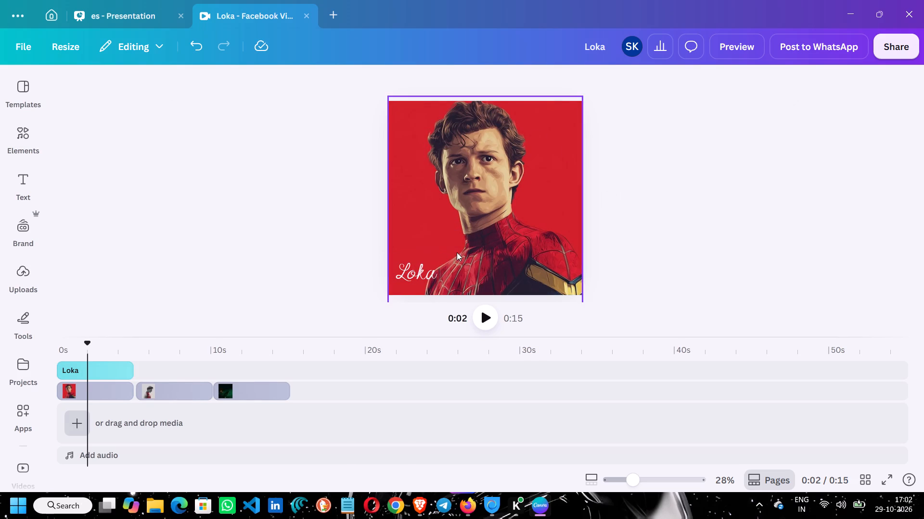
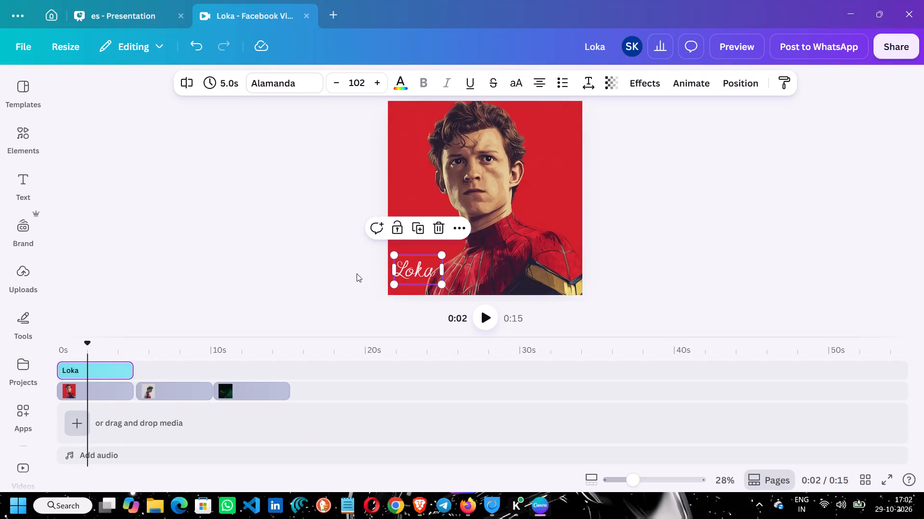
Duplicate the Loka text on the red poster and place the copy directly after the original on the same line.
{"action": "left_click", "coordinate": [423, 272]}
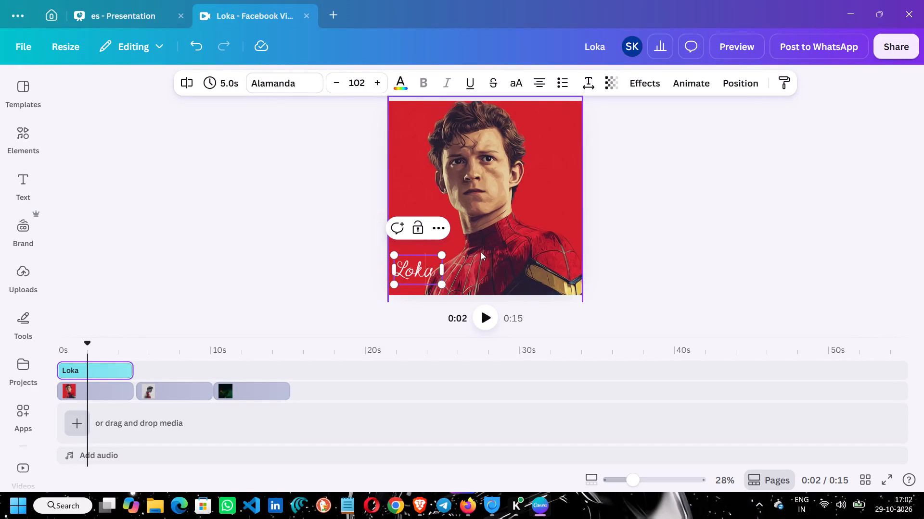
{"action": "left_click", "coordinate": [482, 252]}
{"action": "left_click", "coordinate": [411, 271]}
{"action": "left_click", "coordinate": [421, 227]}
{"action": "left_click_drag", "start_coordinate": [422, 253], "coordinate": [423, 252]}
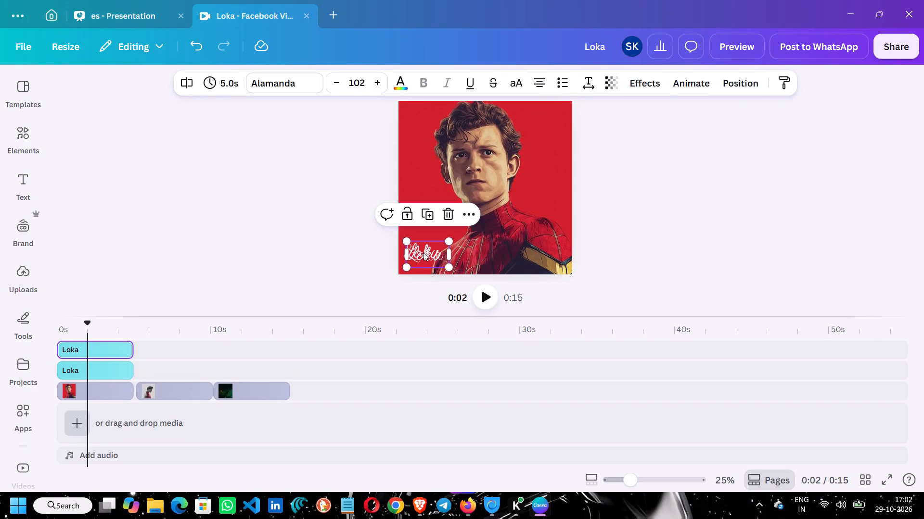
{"action": "left_click_drag", "start_coordinate": [423, 252], "coordinate": [462, 250]}
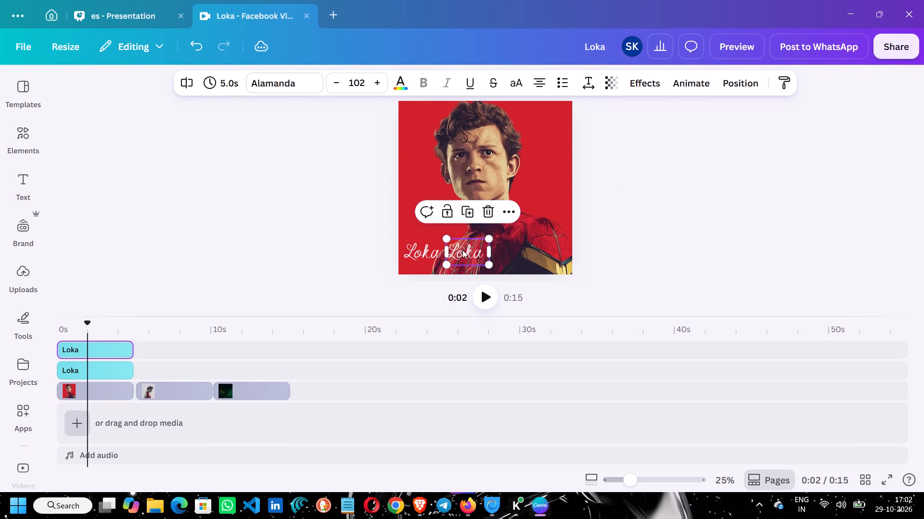
Replace the copied Loka text with "Do" and deselect it.
{"action": "left_click", "coordinate": [466, 250]}
{"action": "key", "text": "d"}
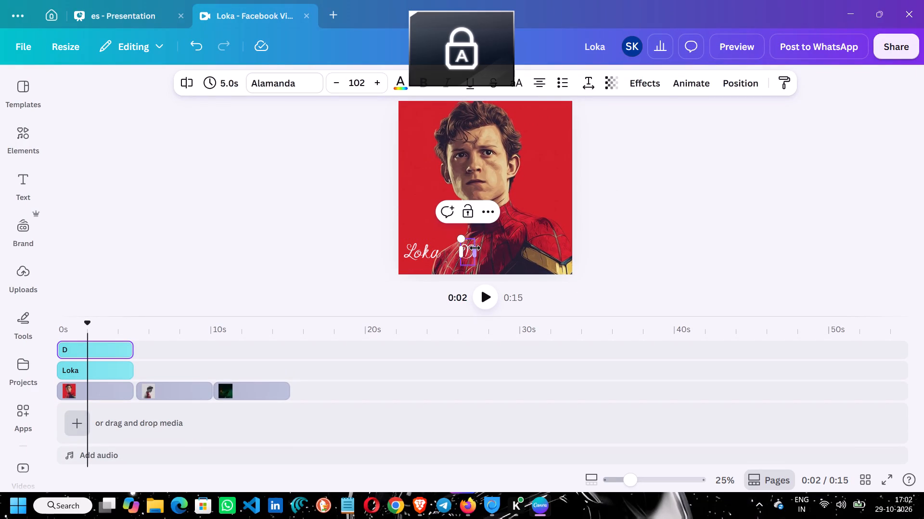
{"action": "key", "text": "o"}
{"action": "key", "text": "BackSpace"}
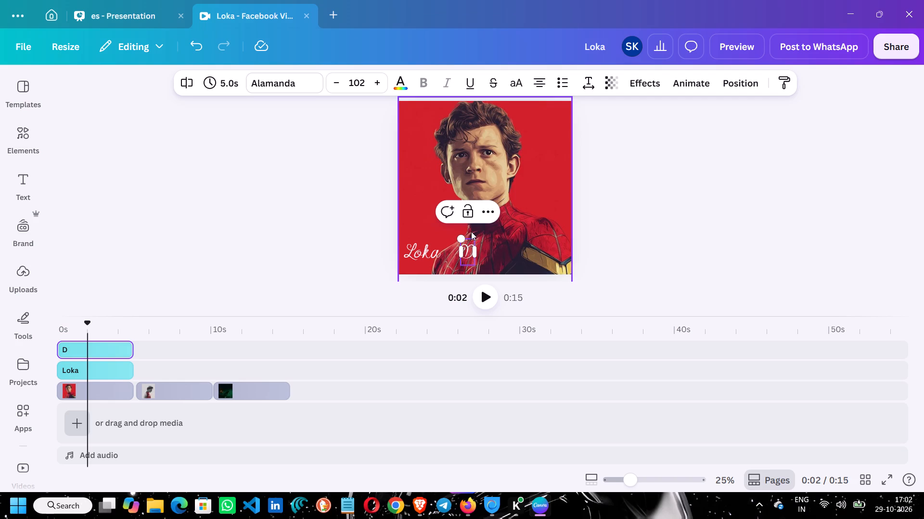
{"action": "key", "text": "o"}
{"action": "key", "text": "space"}
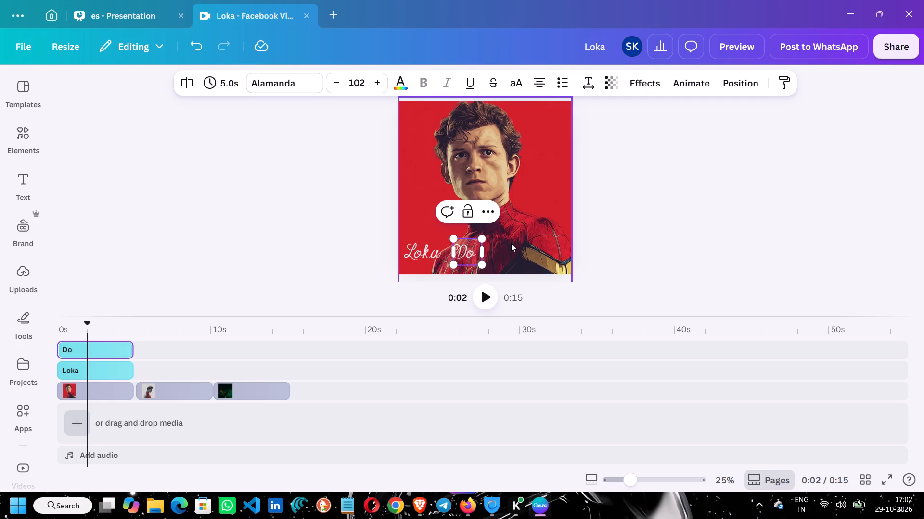
{"action": "left_click", "coordinate": [519, 243]}
Duplicate the Do text, line the copy up after it, and move the first Do closer to Loka.
{"action": "left_click", "coordinate": [466, 251]}
{"action": "left_click", "coordinate": [469, 210]}
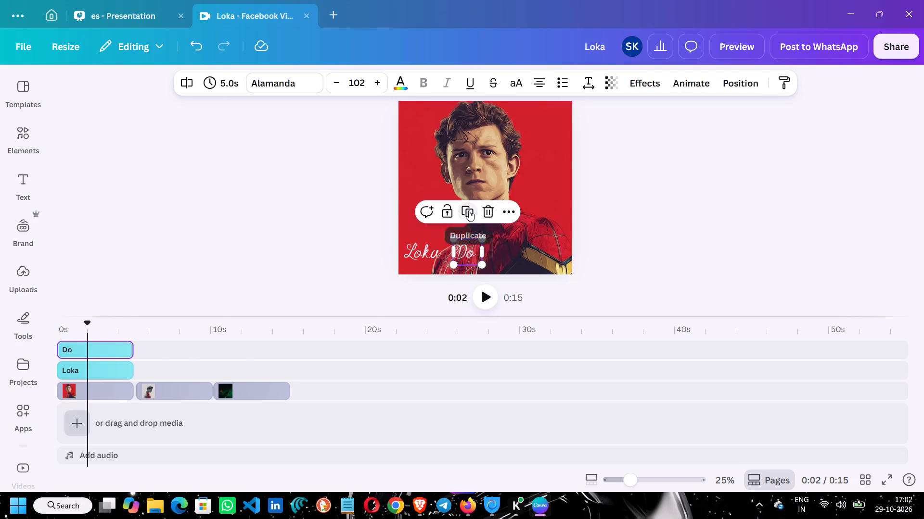
{"action": "left_click_drag", "start_coordinate": [469, 233], "coordinate": [461, 233]}
{"action": "left_click_drag", "start_coordinate": [511, 235], "coordinate": [488, 234]}
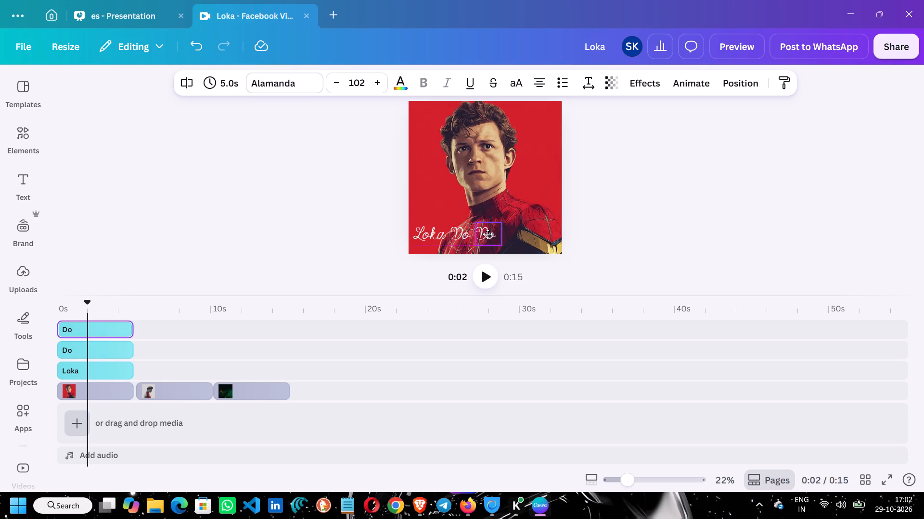
{"action": "left_click_drag", "start_coordinate": [488, 234], "coordinate": [487, 233]}
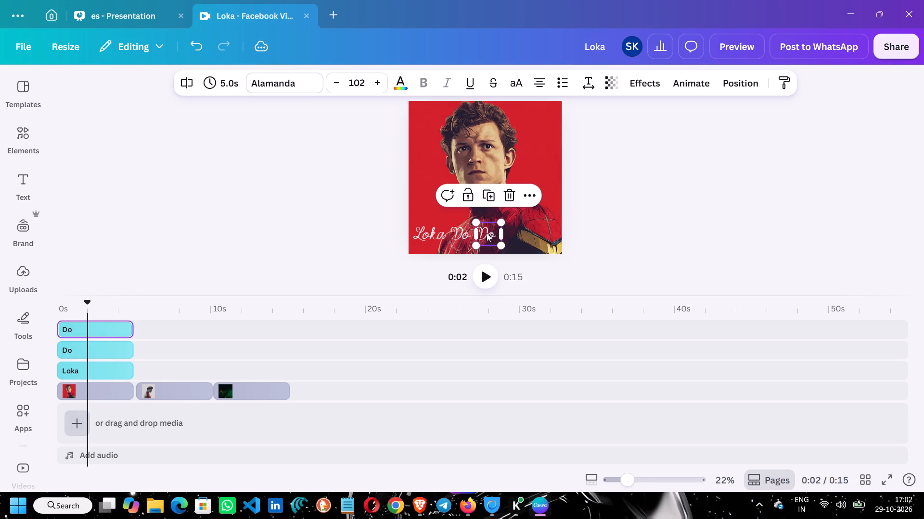
{"action": "scroll", "coordinate": [487, 233], "scroll_direction": "up", "scroll_amount": 3, "text": "ctrl"}
{"action": "left_click", "coordinate": [478, 241]}
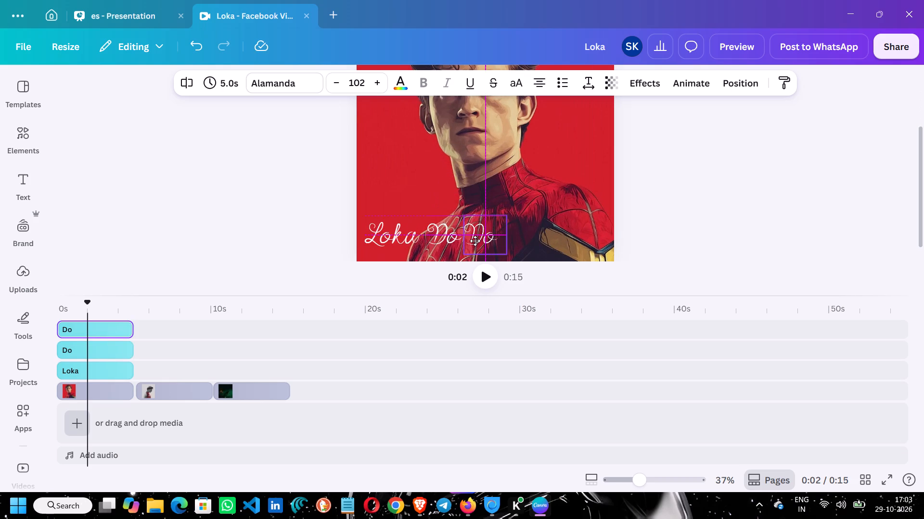
{"action": "left_click", "coordinate": [538, 236]}
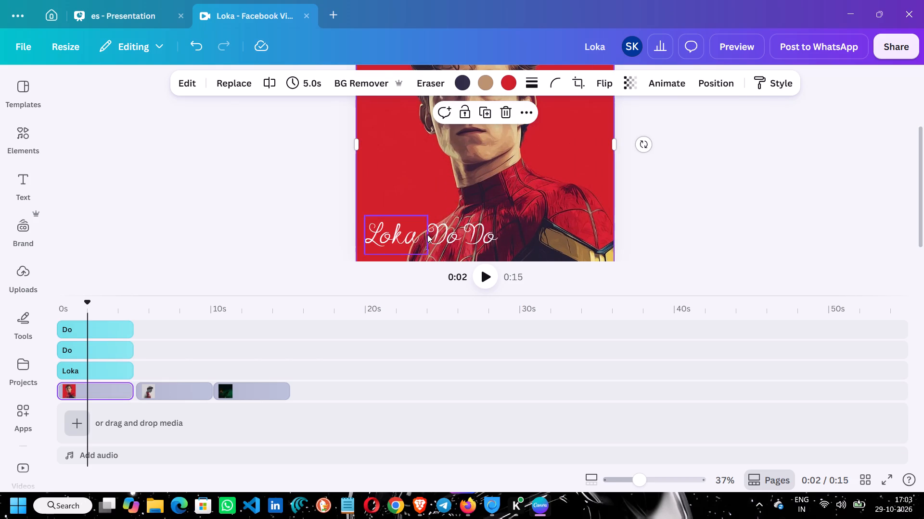
{"action": "left_click_drag", "start_coordinate": [440, 234], "coordinate": [435, 234]}
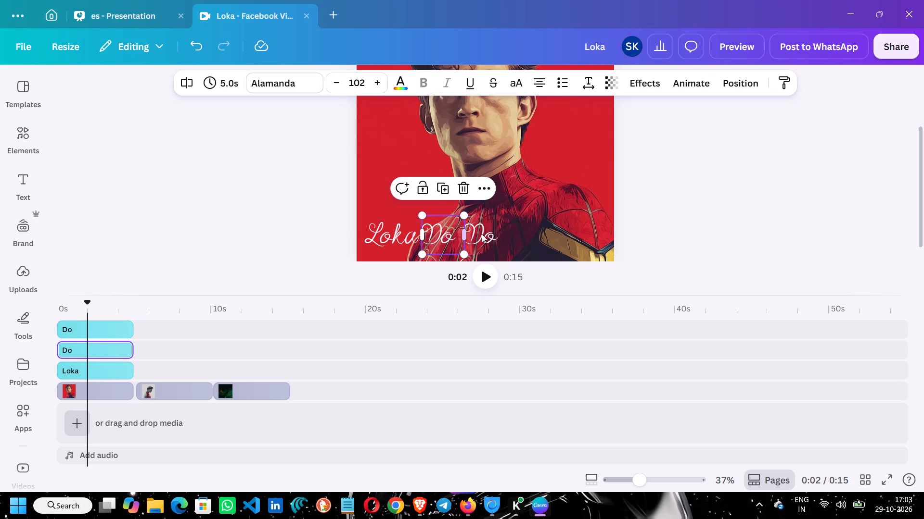
Duplicate the second Do text and replace the copy's wording with "Yarr".
{"action": "left_click", "coordinate": [483, 234]}
{"action": "left_click", "coordinate": [488, 187]}
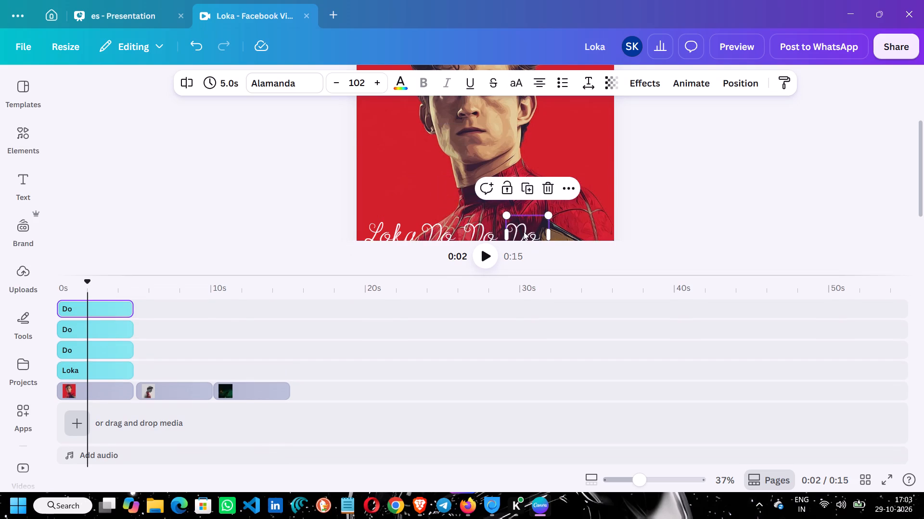
{"action": "left_click", "coordinate": [526, 225]}
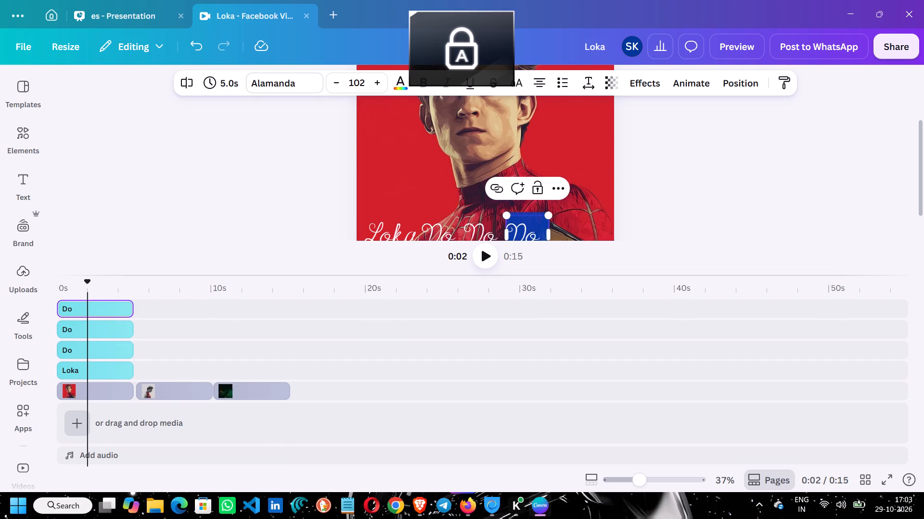
{"action": "type", "text": "arr"}
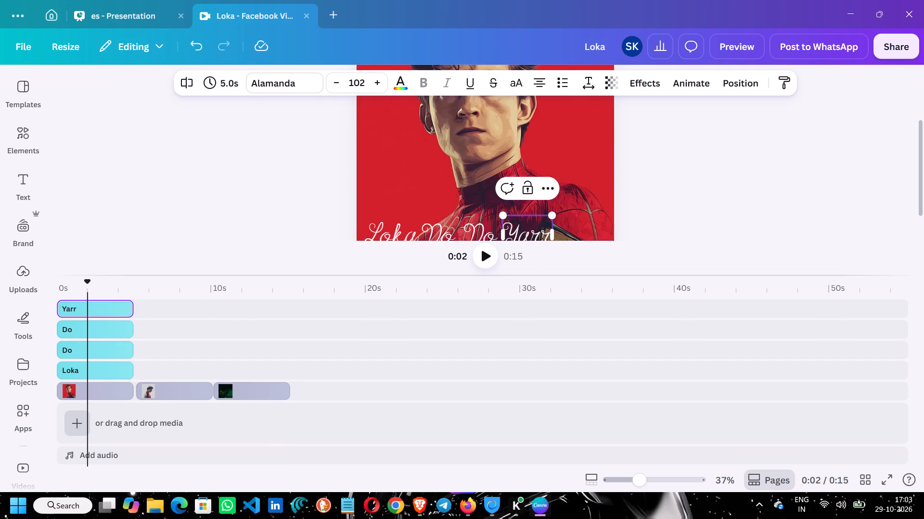
{"action": "left_click", "coordinate": [678, 194]}
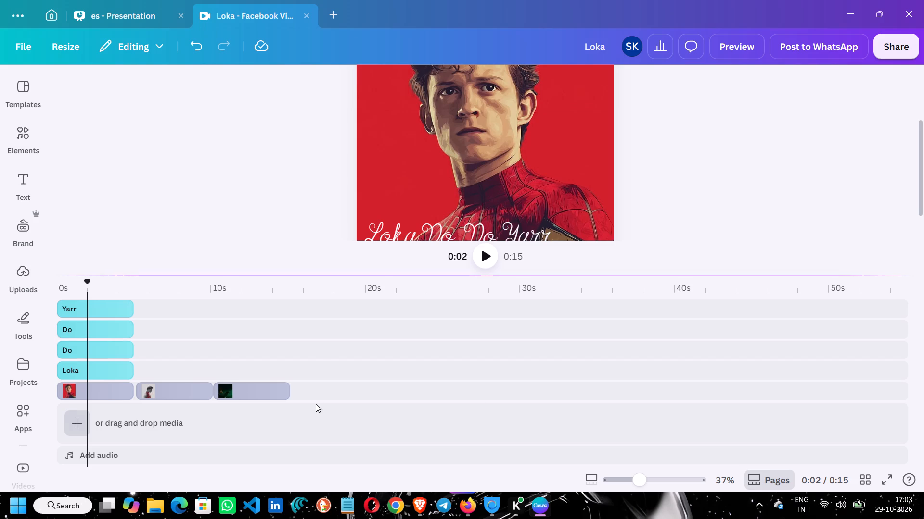
Reduce the timeline's height so the whole red poster fits above it.
{"action": "scroll", "coordinate": [576, 202], "scroll_direction": "down", "scroll_amount": 1}
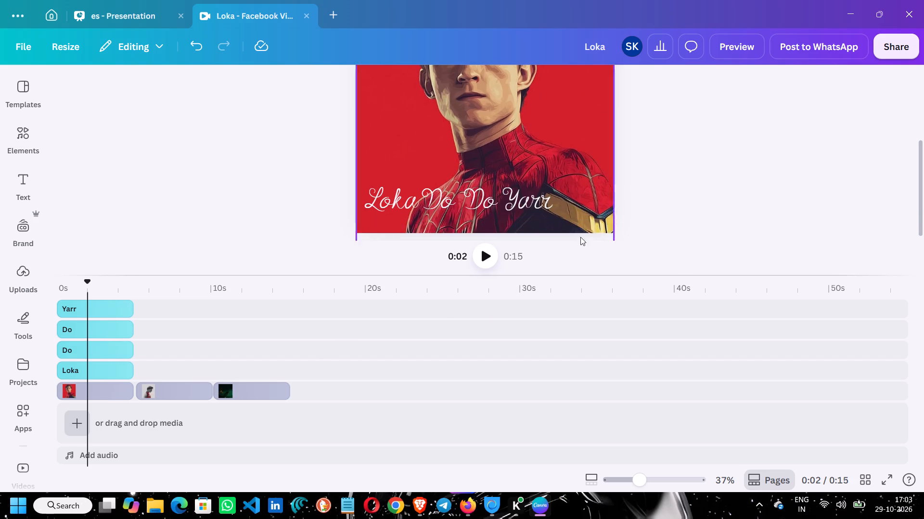
{"action": "scroll", "coordinate": [684, 207], "scroll_direction": "down", "scroll_amount": 2, "text": "ctrl"}
{"action": "scroll", "coordinate": [577, 217], "scroll_direction": "down", "scroll_amount": 2}
{"action": "scroll", "coordinate": [577, 217], "scroll_direction": "up", "scroll_amount": 2}
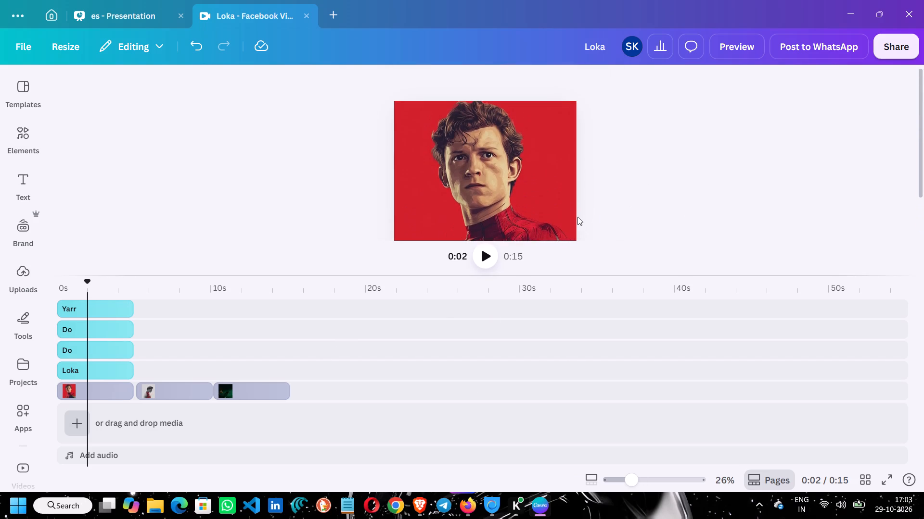
{"action": "scroll", "coordinate": [549, 212], "scroll_direction": "down", "scroll_amount": 2}
{"action": "left_click_drag", "start_coordinate": [418, 275], "coordinate": [423, 313]}
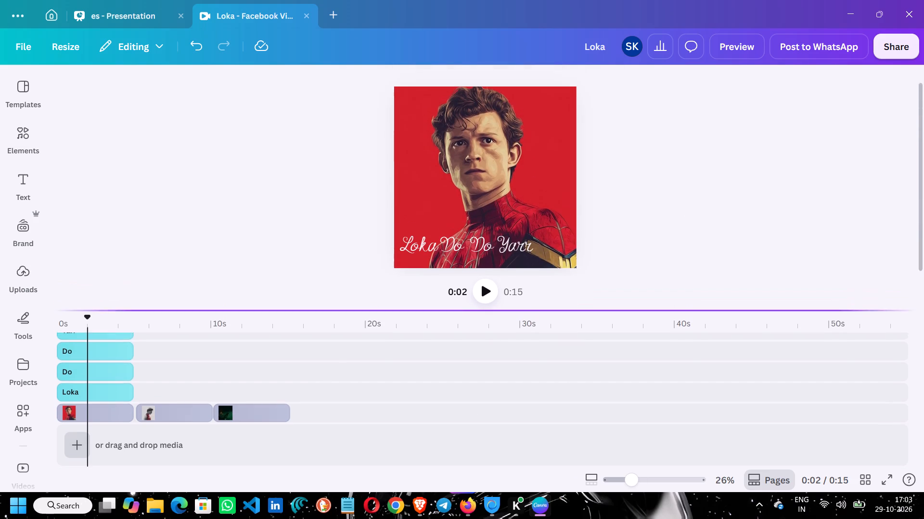
{"action": "left_click_drag", "start_coordinate": [423, 313], "coordinate": [423, 375]}
Space the caption words apart along the poster's bottom line, keeping Yarr close after the second Do.
{"action": "left_click", "coordinate": [475, 271]}
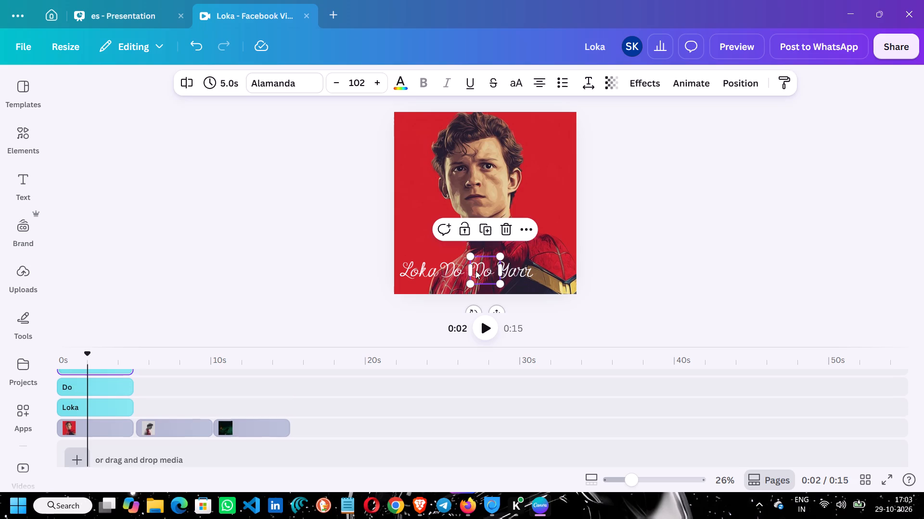
{"action": "left_click_drag", "start_coordinate": [521, 275], "coordinate": [545, 275]}
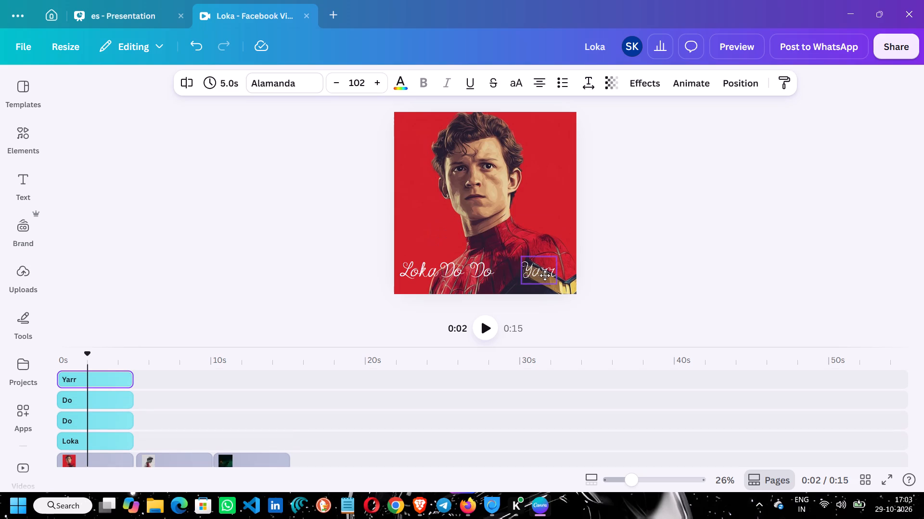
{"action": "left_click_drag", "start_coordinate": [545, 275], "coordinate": [545, 275]}
{"action": "left_click_drag", "start_coordinate": [485, 274], "coordinate": [496, 276]}
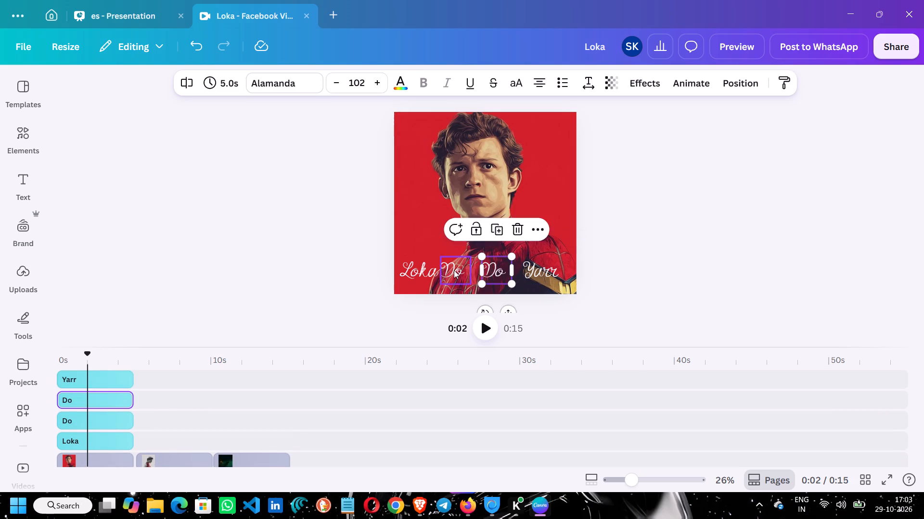
{"action": "left_click_drag", "start_coordinate": [454, 271], "coordinate": [460, 272]}
{"action": "left_click", "coordinate": [423, 269]}
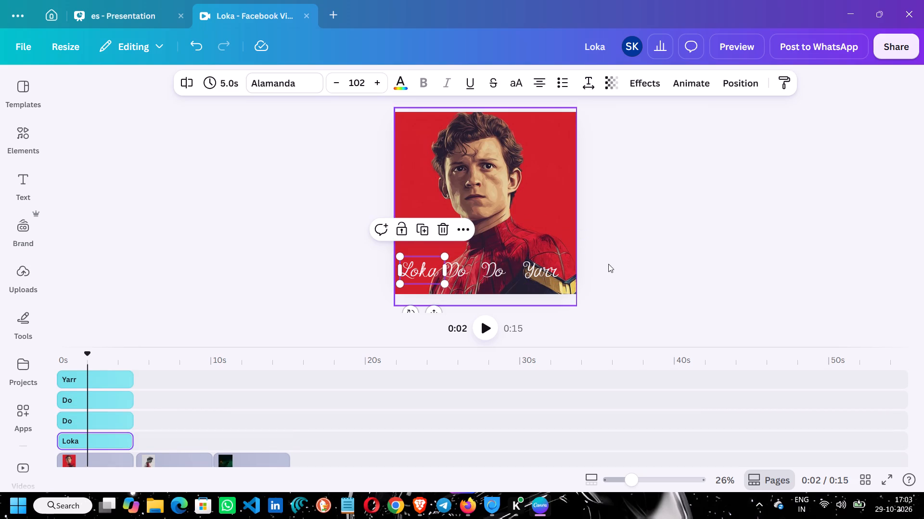
{"action": "left_click", "coordinate": [625, 261]}
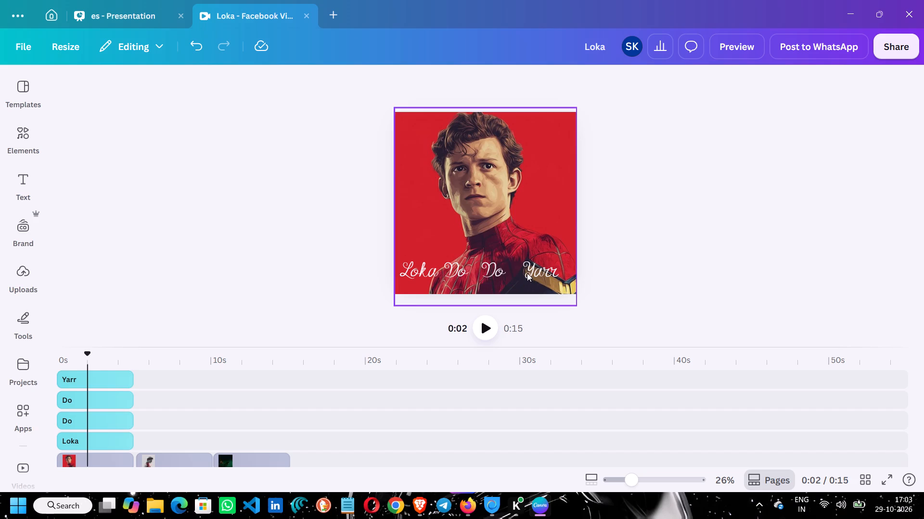
{"action": "left_click", "coordinate": [536, 272]}
{"action": "left_click_drag", "start_coordinate": [540, 271], "coordinate": [535, 271]}
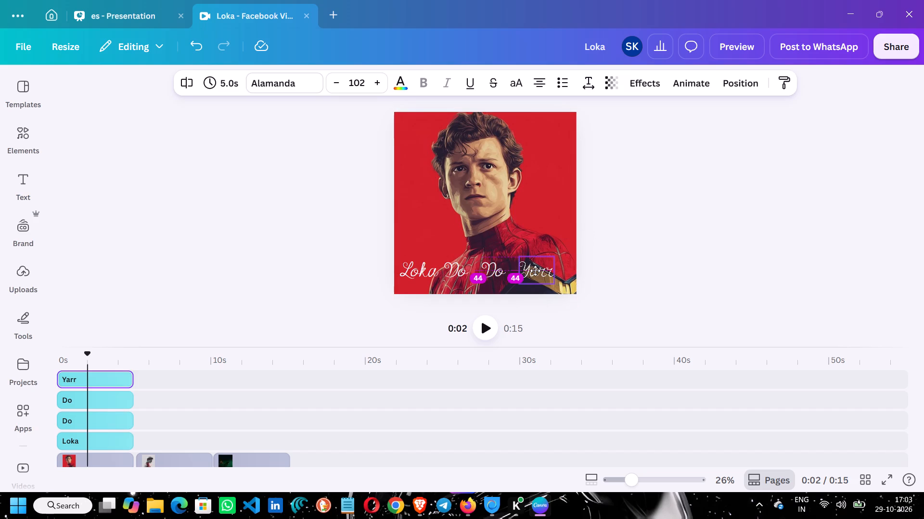
{"action": "left_click_drag", "start_coordinate": [535, 271], "coordinate": [529, 268]}
{"action": "left_click", "coordinate": [535, 268]}
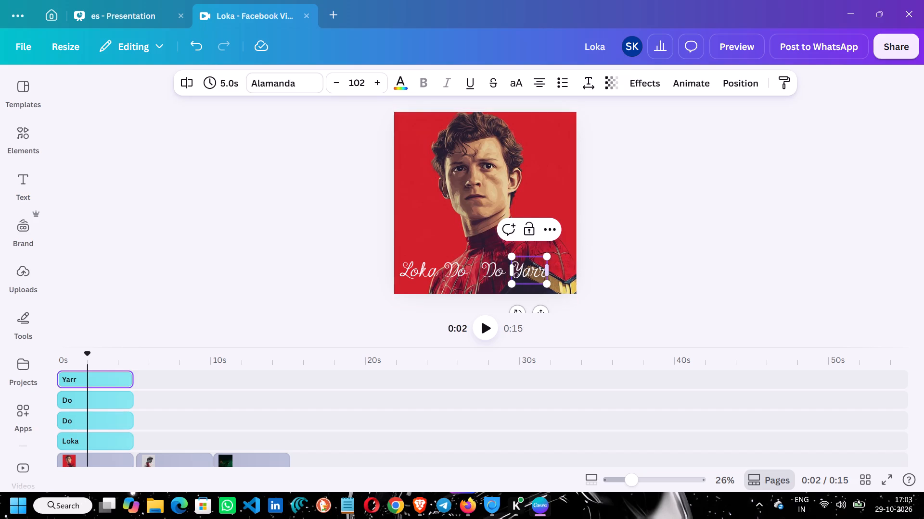
{"action": "left_click", "coordinate": [643, 269]}
Duplicate the Yarr text and replace the copy's wording with "Banaye".
{"action": "left_click", "coordinate": [533, 268]}
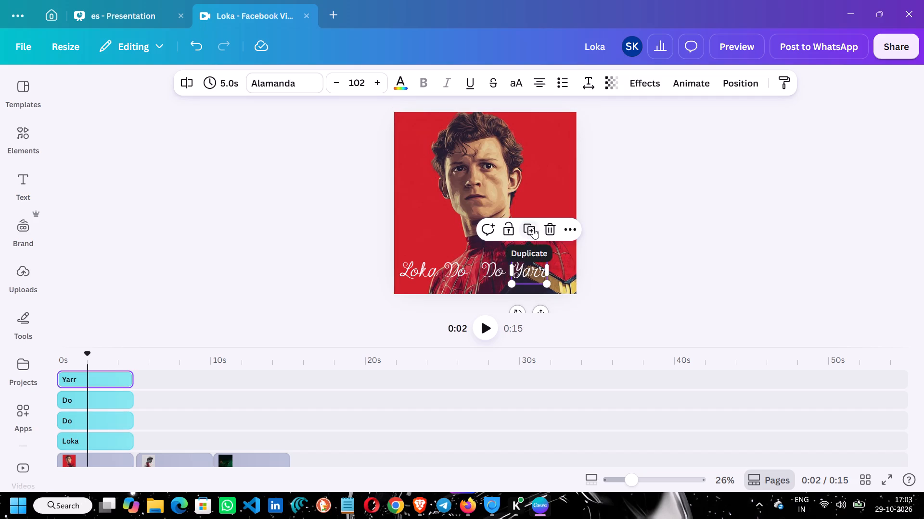
{"action": "left_click", "coordinate": [533, 228]}
{"action": "left_click", "coordinate": [562, 271]}
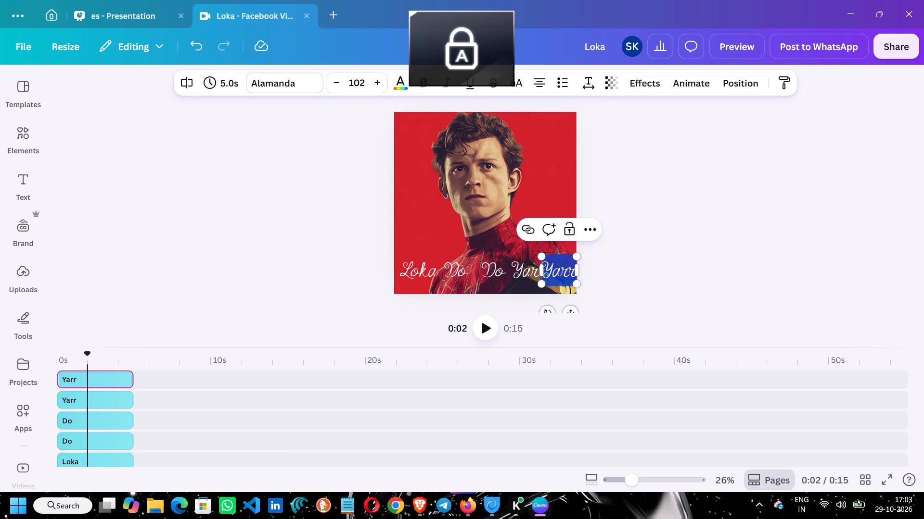
{"action": "type", "text": "anaye"}
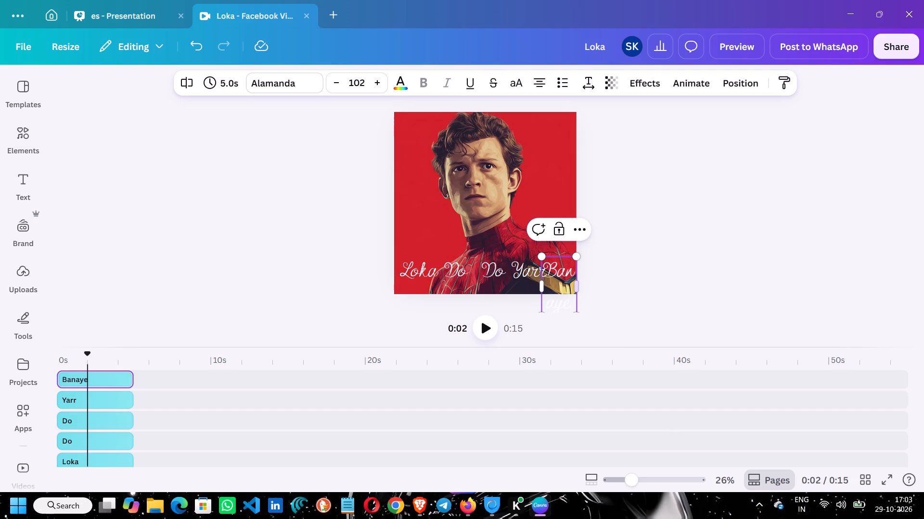
{"action": "left_click", "coordinate": [640, 239]}
Widen the Banaye text box to hold the word on one line and place it slightly above and beyond Yarr.
{"action": "left_click_drag", "start_coordinate": [574, 277], "coordinate": [549, 185]}
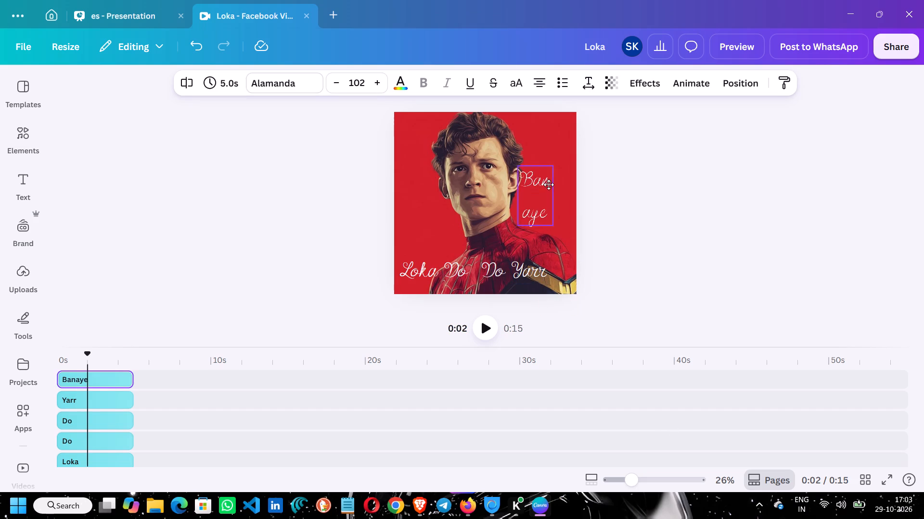
{"action": "left_click_drag", "start_coordinate": [549, 185], "coordinate": [549, 184]}
{"action": "left_click_drag", "start_coordinate": [554, 195], "coordinate": [586, 195]}
{"action": "left_click_drag", "start_coordinate": [551, 180], "coordinate": [563, 256]}
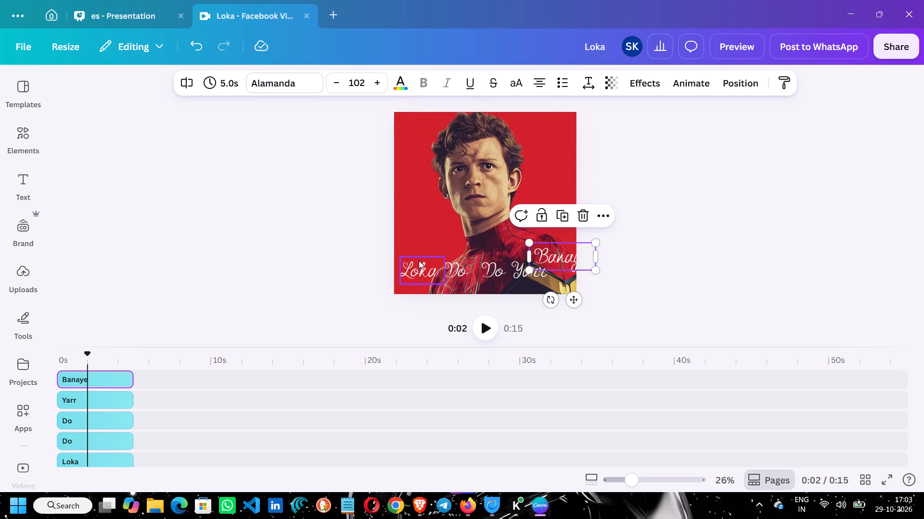
Rearrange the caption into two lines near the poster's bottom, with Loka Do Do above and Yarr Banaye below.
{"action": "left_click_drag", "start_coordinate": [416, 270], "coordinate": [423, 248]}
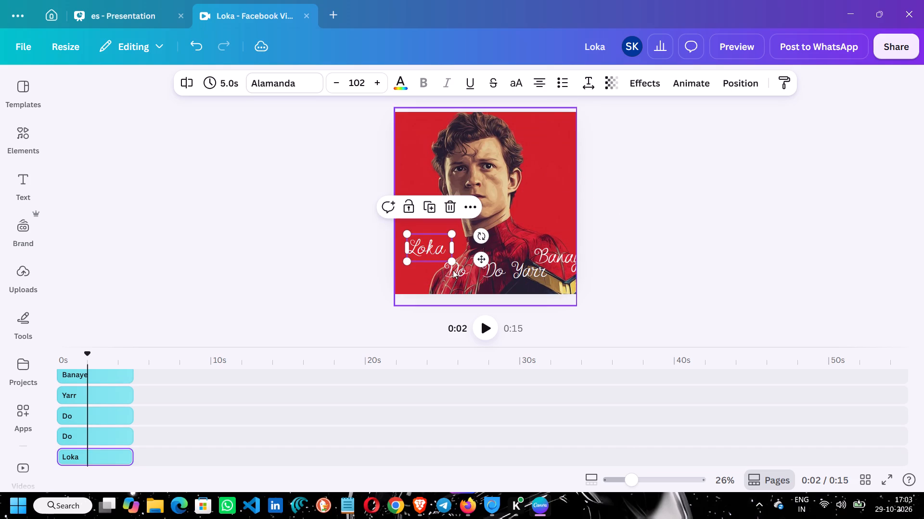
{"action": "left_click_drag", "start_coordinate": [454, 270], "coordinate": [464, 251]}
{"action": "left_click_drag", "start_coordinate": [500, 273], "coordinate": [510, 257]}
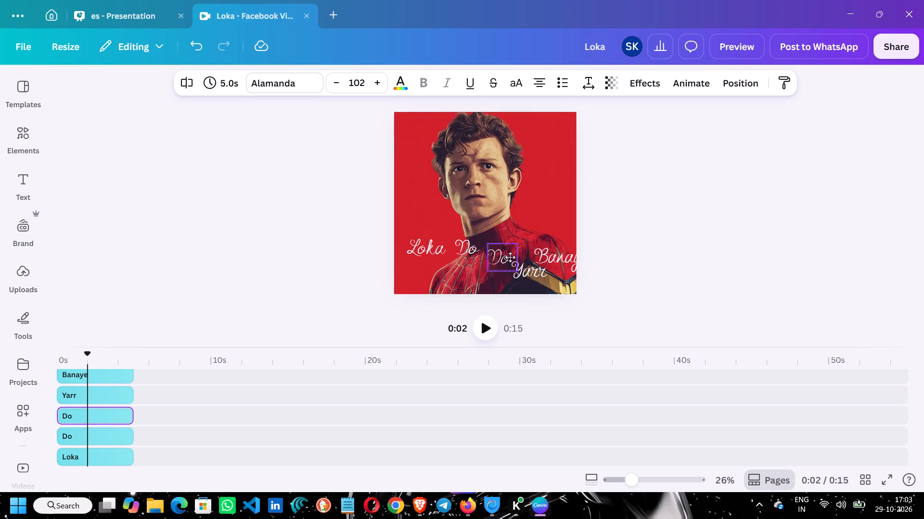
{"action": "left_click_drag", "start_coordinate": [510, 257], "coordinate": [513, 251]}
{"action": "left_click_drag", "start_coordinate": [527, 277], "coordinate": [454, 280]}
{"action": "left_click", "coordinate": [466, 279]}
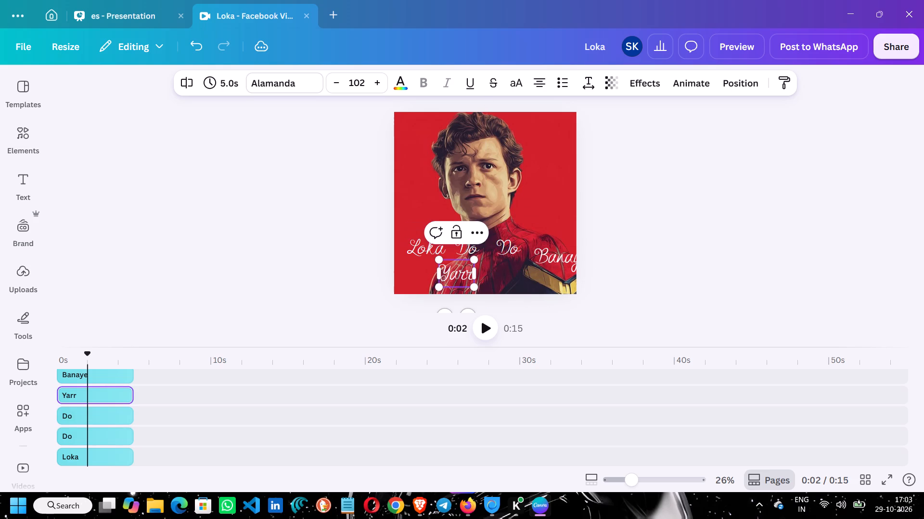
{"action": "left_click_drag", "start_coordinate": [424, 244], "coordinate": [437, 243]}
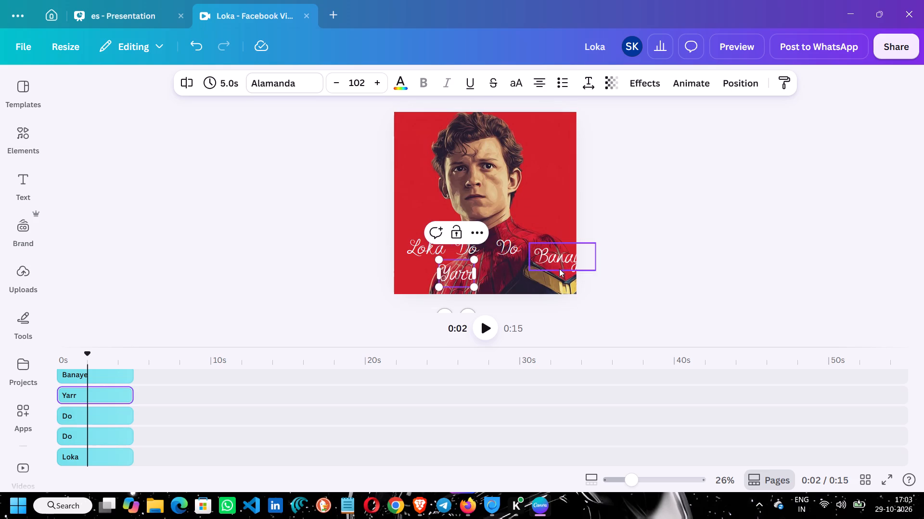
{"action": "left_click_drag", "start_coordinate": [562, 259], "coordinate": [532, 274]}
{"action": "left_click_drag", "start_coordinate": [464, 274], "coordinate": [472, 275]}
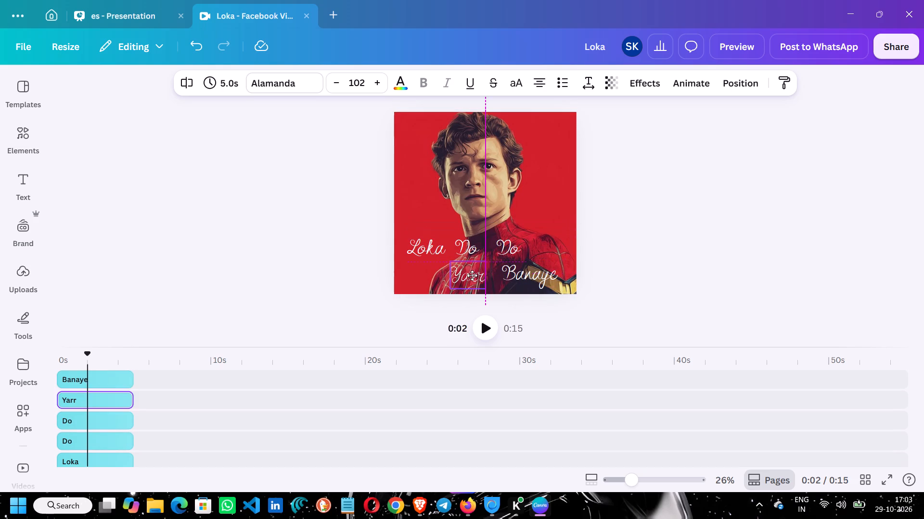
{"action": "left_click_drag", "start_coordinate": [472, 275], "coordinate": [475, 273]}
{"action": "left_click", "coordinate": [696, 227]}
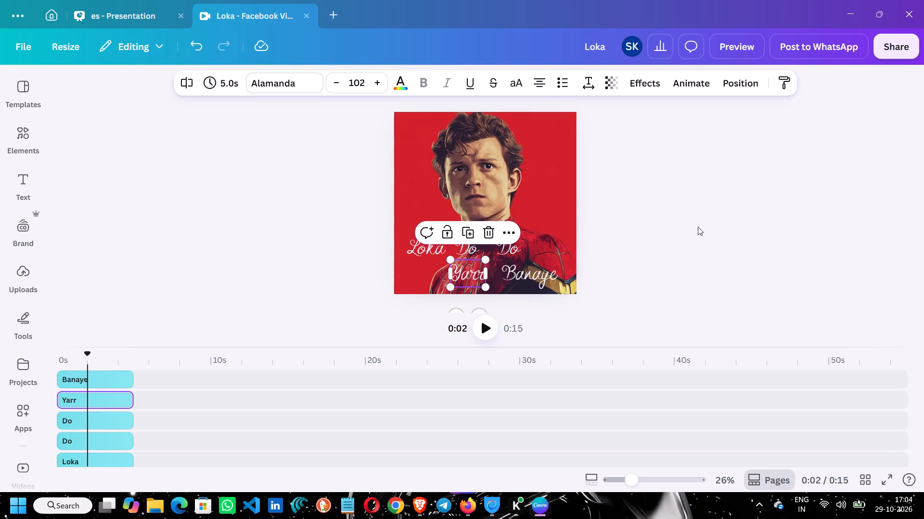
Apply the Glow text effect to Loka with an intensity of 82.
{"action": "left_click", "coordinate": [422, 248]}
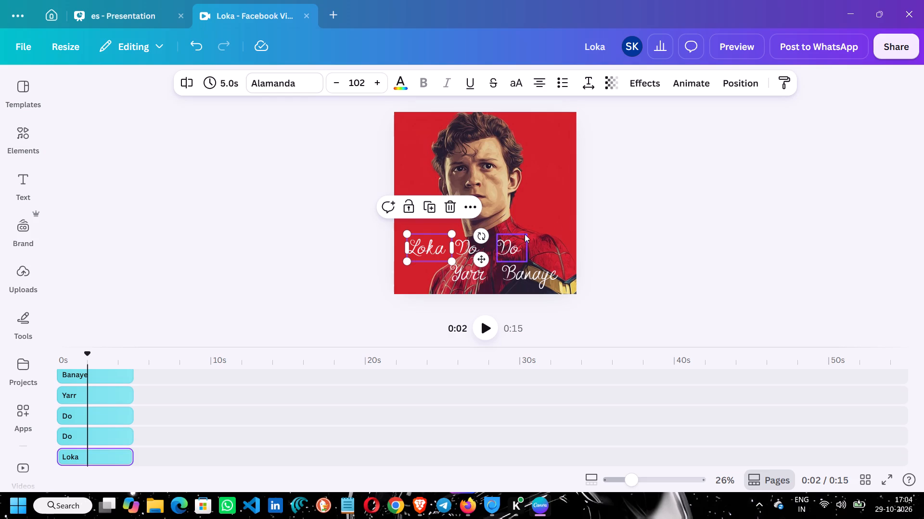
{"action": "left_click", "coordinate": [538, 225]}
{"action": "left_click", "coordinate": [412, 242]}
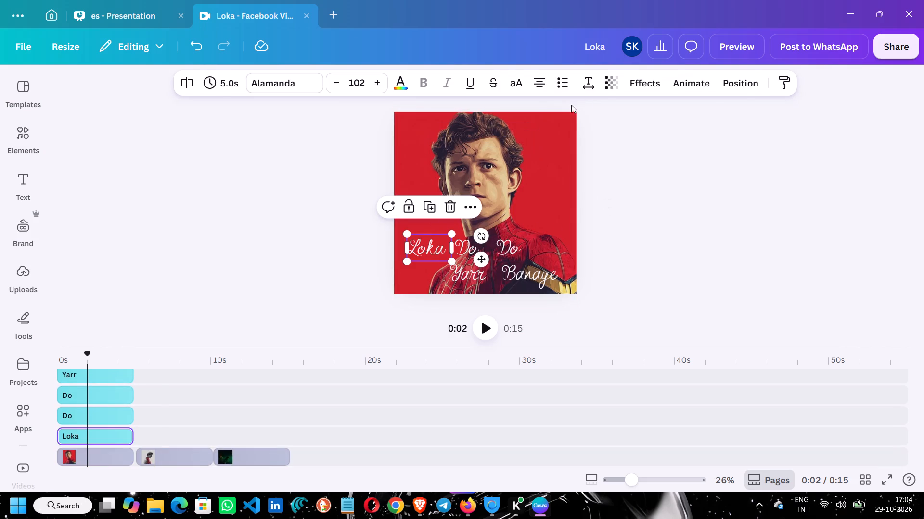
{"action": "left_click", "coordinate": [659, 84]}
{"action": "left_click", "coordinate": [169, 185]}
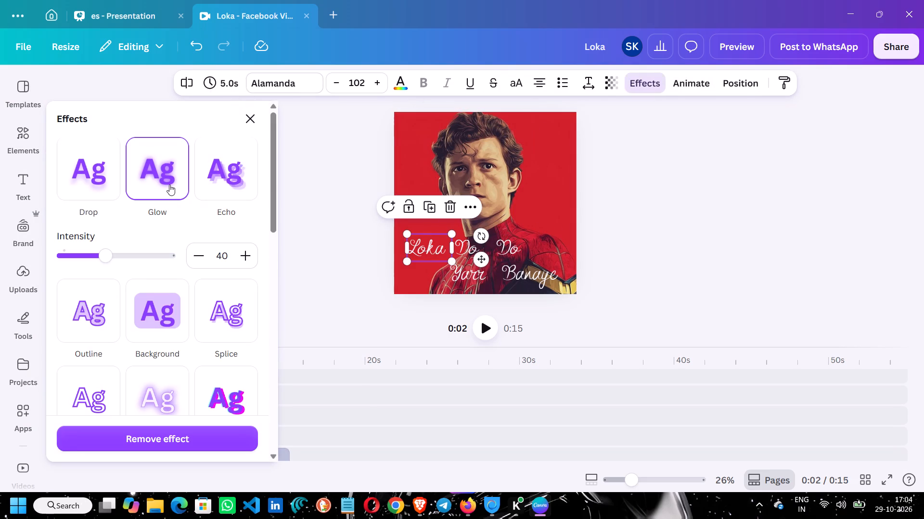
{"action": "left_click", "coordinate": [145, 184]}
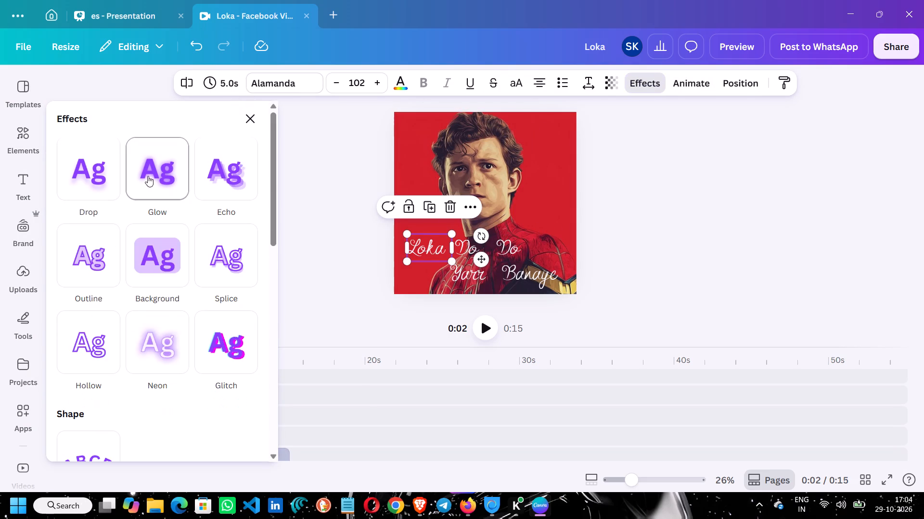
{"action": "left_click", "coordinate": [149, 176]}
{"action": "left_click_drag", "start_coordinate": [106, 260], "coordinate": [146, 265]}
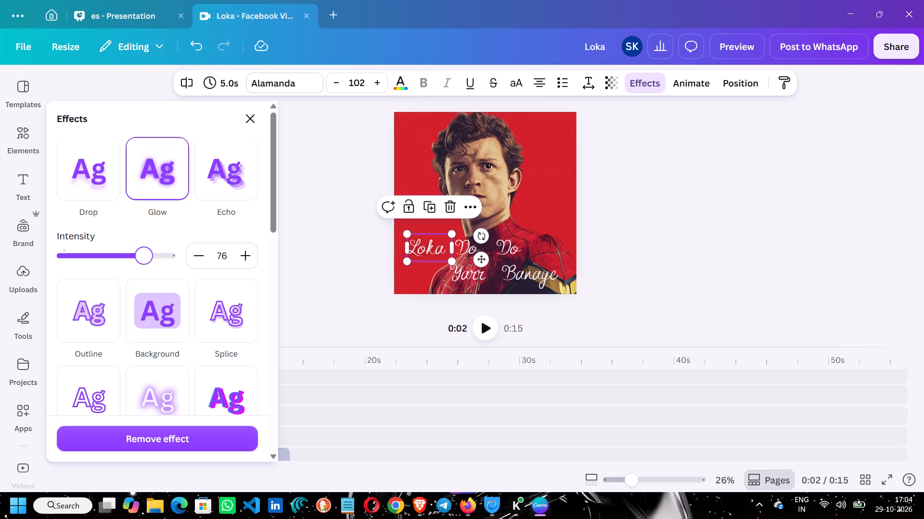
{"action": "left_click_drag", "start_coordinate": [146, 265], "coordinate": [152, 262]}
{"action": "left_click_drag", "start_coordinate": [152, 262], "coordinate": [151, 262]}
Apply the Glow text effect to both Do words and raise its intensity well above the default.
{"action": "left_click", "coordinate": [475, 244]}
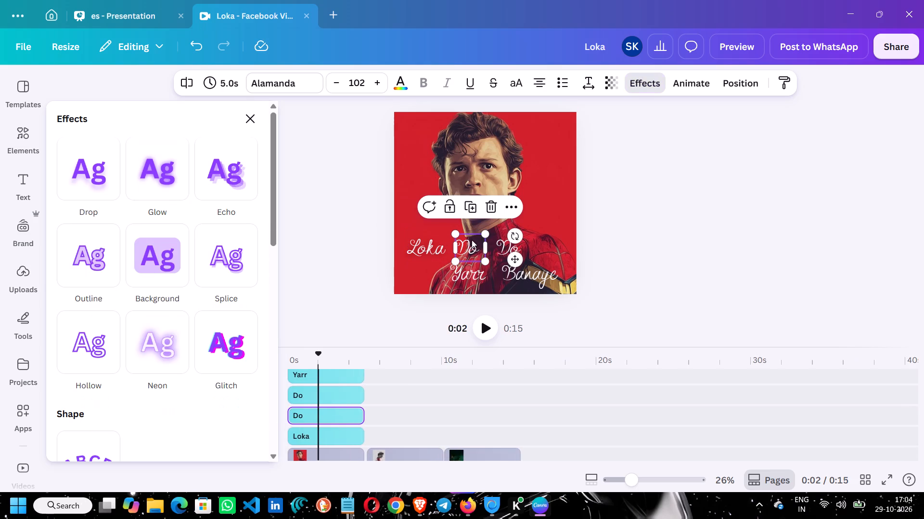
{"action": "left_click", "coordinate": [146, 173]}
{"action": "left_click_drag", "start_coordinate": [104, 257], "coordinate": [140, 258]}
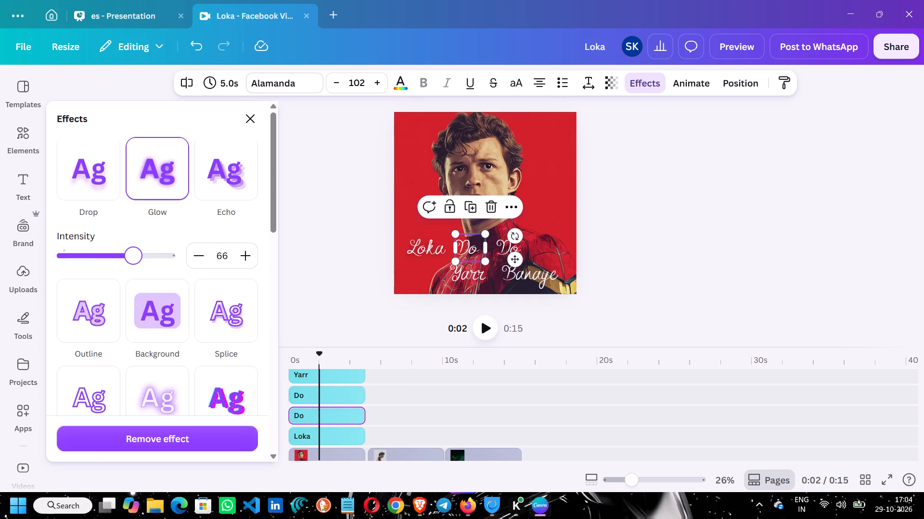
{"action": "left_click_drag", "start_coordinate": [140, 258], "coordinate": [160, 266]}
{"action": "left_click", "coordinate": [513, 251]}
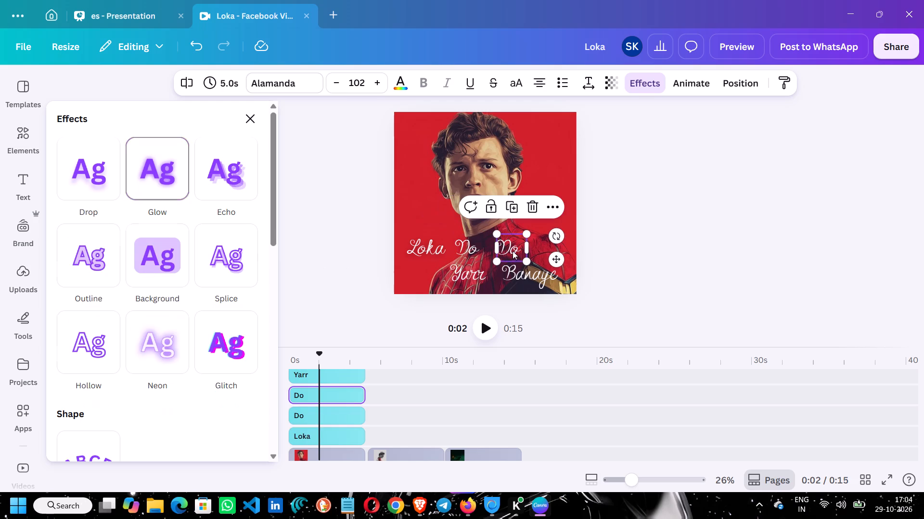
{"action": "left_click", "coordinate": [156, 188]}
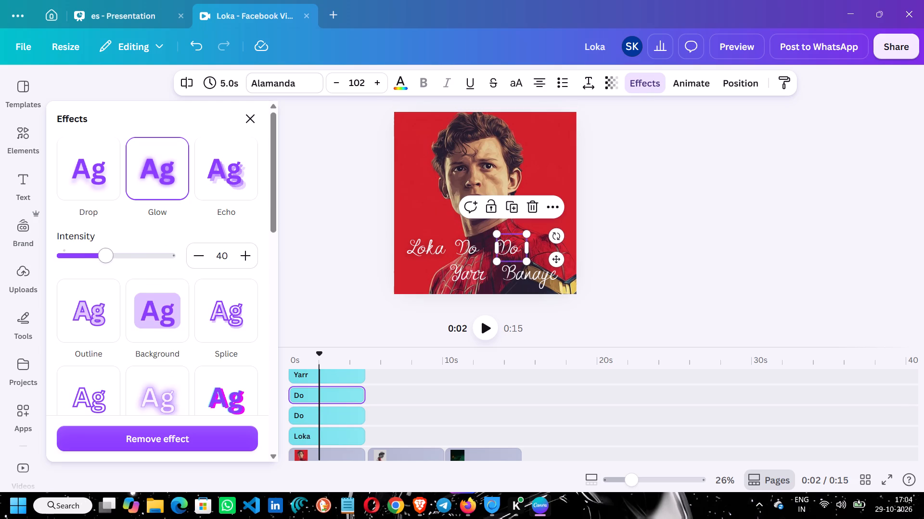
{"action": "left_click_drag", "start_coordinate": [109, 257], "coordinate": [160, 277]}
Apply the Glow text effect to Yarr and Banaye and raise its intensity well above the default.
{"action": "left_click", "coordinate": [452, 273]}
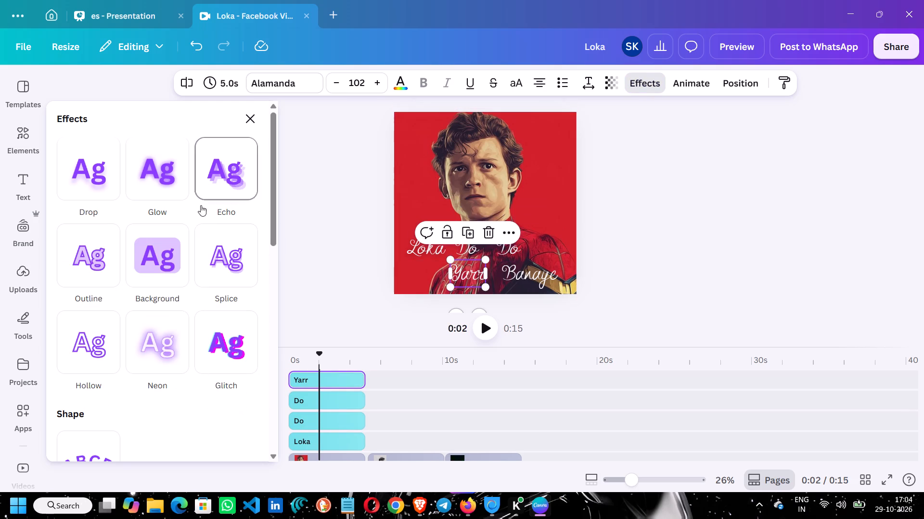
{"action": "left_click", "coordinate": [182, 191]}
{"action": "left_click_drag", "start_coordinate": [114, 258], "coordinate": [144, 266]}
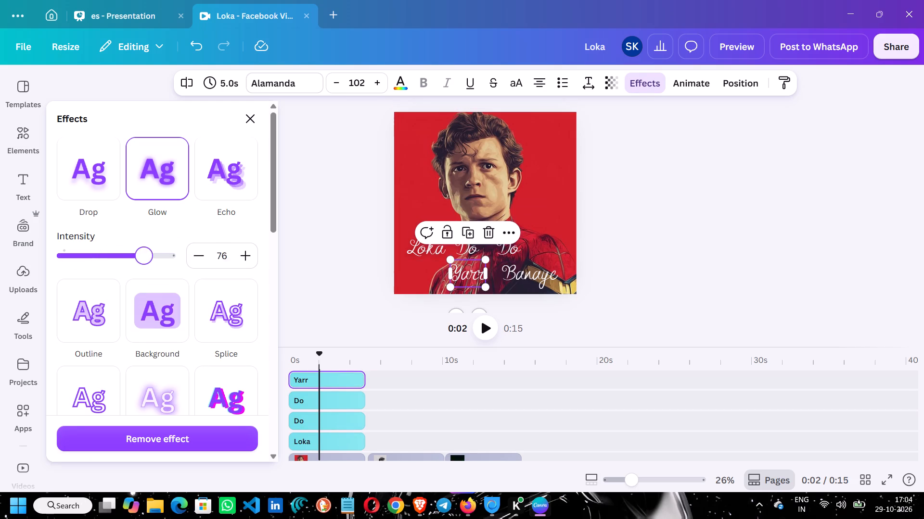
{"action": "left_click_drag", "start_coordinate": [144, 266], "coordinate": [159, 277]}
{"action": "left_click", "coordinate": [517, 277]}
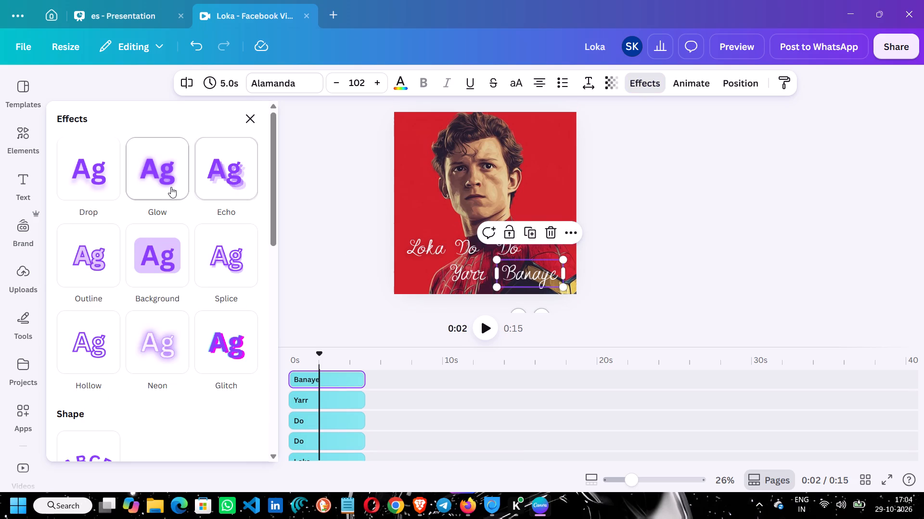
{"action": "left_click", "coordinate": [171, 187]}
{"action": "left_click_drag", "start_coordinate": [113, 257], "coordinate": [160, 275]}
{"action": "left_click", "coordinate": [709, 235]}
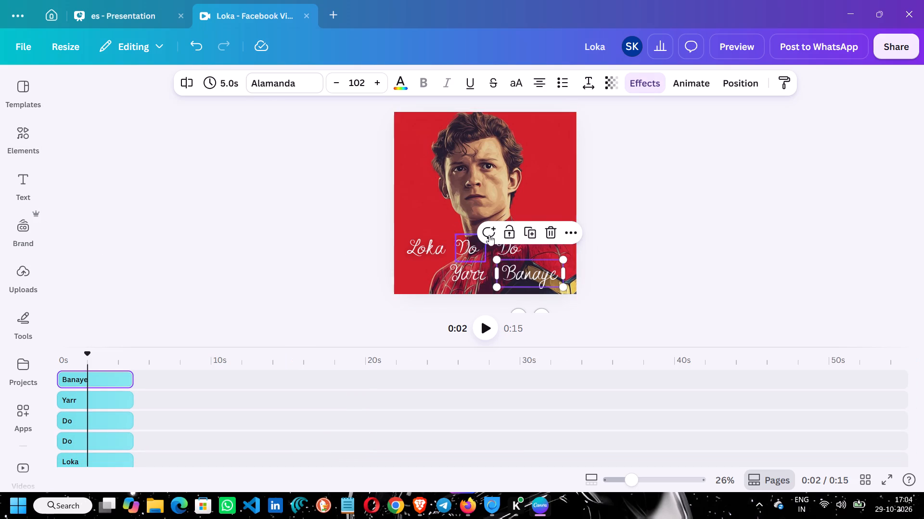
Change Loka's text effect to Neon, keeping the default intensity.
{"action": "left_click", "coordinate": [433, 246]}
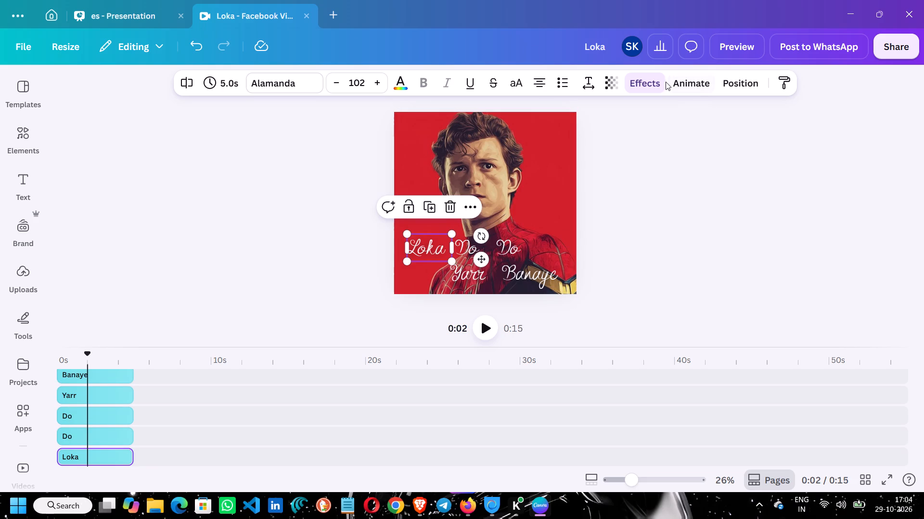
{"action": "left_click", "coordinate": [656, 82]}
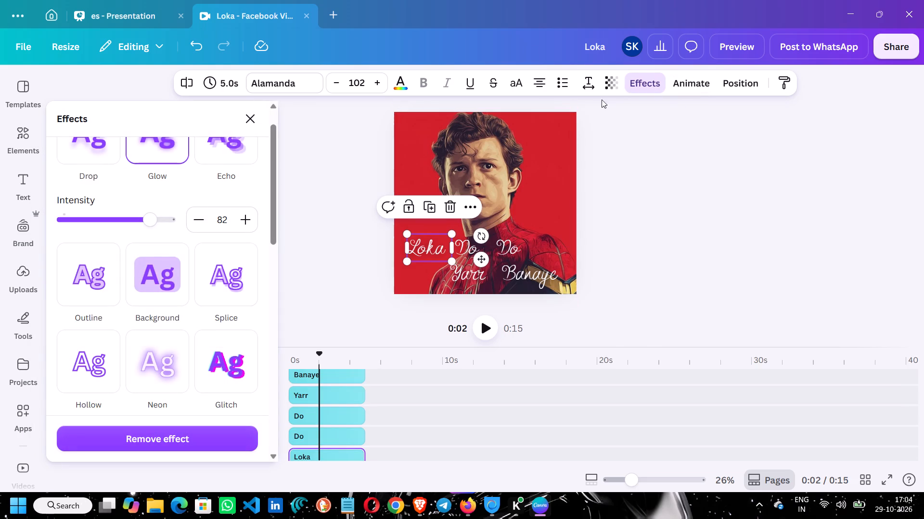
{"action": "scroll", "coordinate": [182, 269], "scroll_direction": "down", "scroll_amount": 4}
{"action": "scroll", "coordinate": [182, 269], "scroll_direction": "up", "scroll_amount": 4}
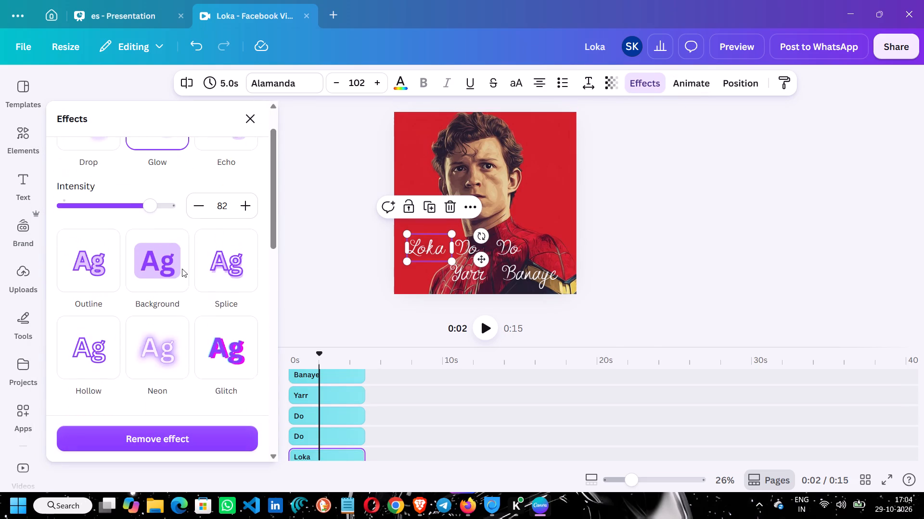
{"action": "left_click", "coordinate": [167, 354]}
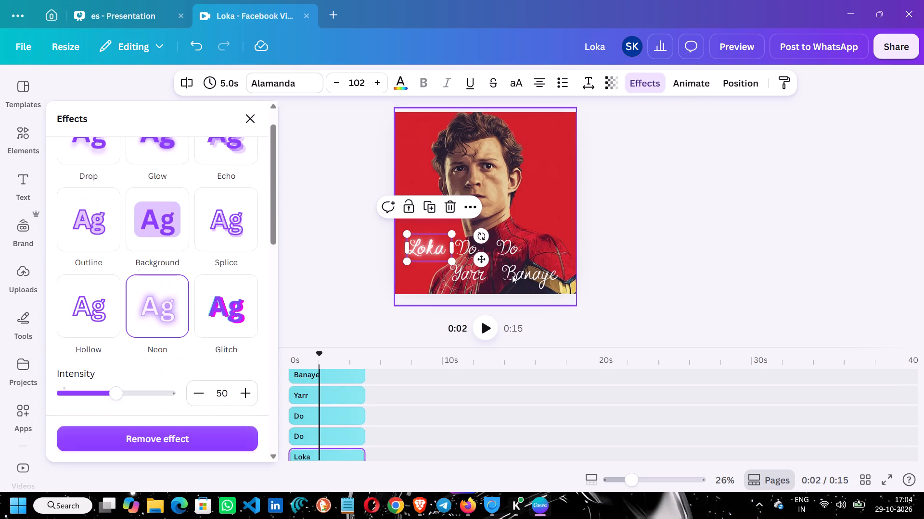
Apply the same Neon text effect to both Do words, Yarr and Banaye, keeping the default intensity.
{"action": "left_click", "coordinate": [470, 249]}
{"action": "scroll", "coordinate": [168, 340], "scroll_direction": "down", "scroll_amount": 3}
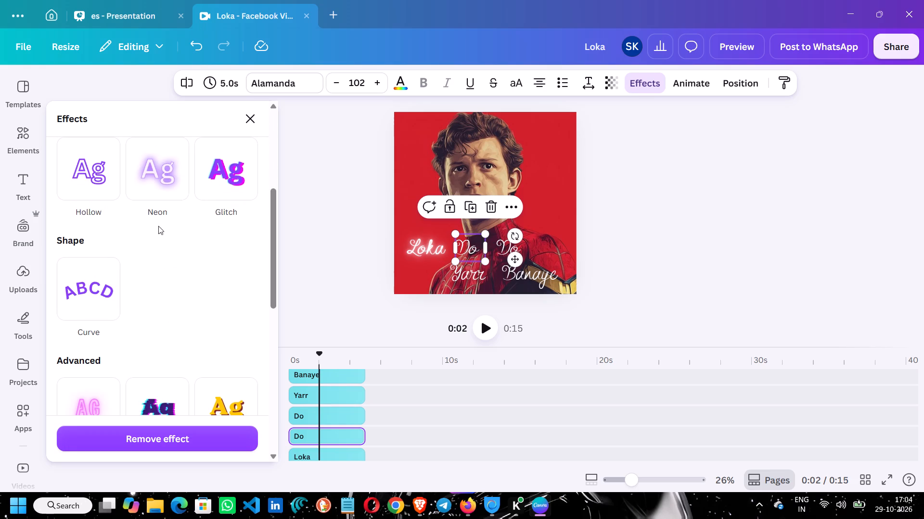
{"action": "left_click", "coordinate": [159, 191]}
{"action": "left_click", "coordinate": [512, 252]}
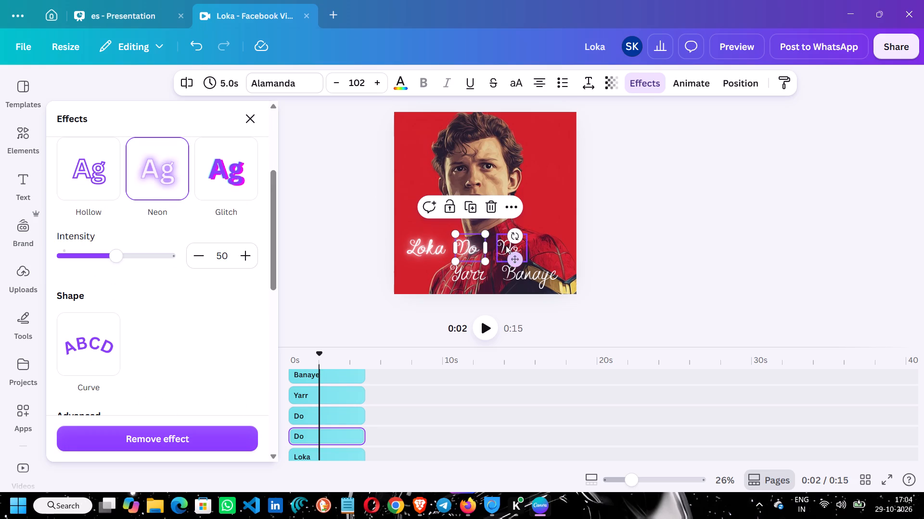
{"action": "left_click", "coordinate": [506, 247]}
{"action": "left_click", "coordinate": [170, 178]}
{"action": "left_click", "coordinate": [470, 275]}
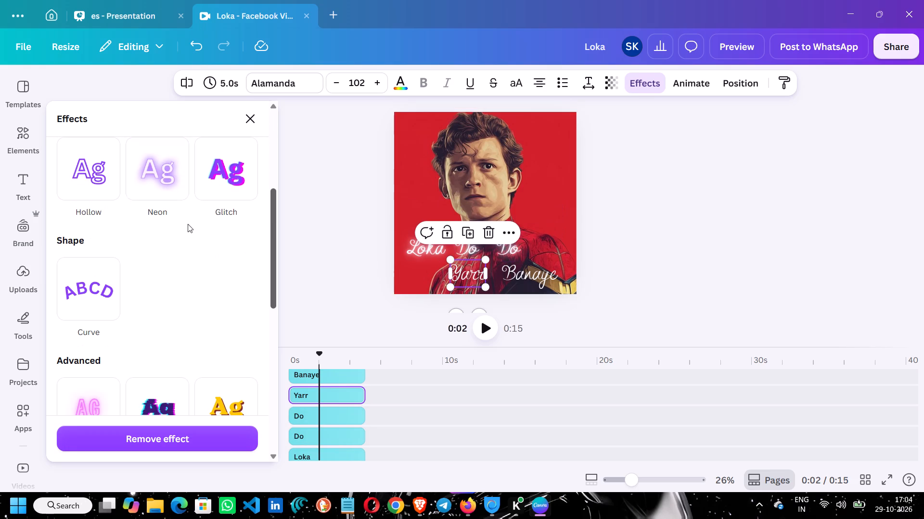
{"action": "left_click", "coordinate": [162, 187]}
{"action": "left_click", "coordinate": [542, 274]}
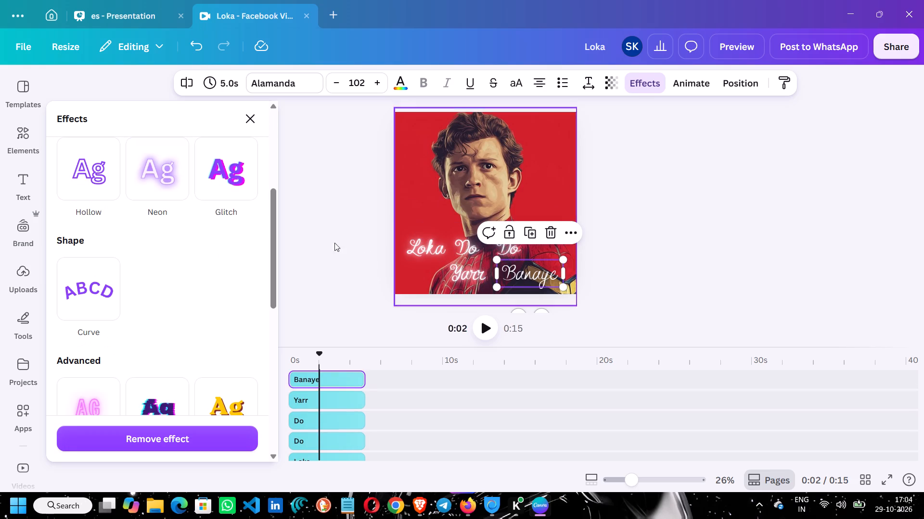
{"action": "left_click", "coordinate": [176, 173]}
{"action": "left_click", "coordinate": [645, 264]}
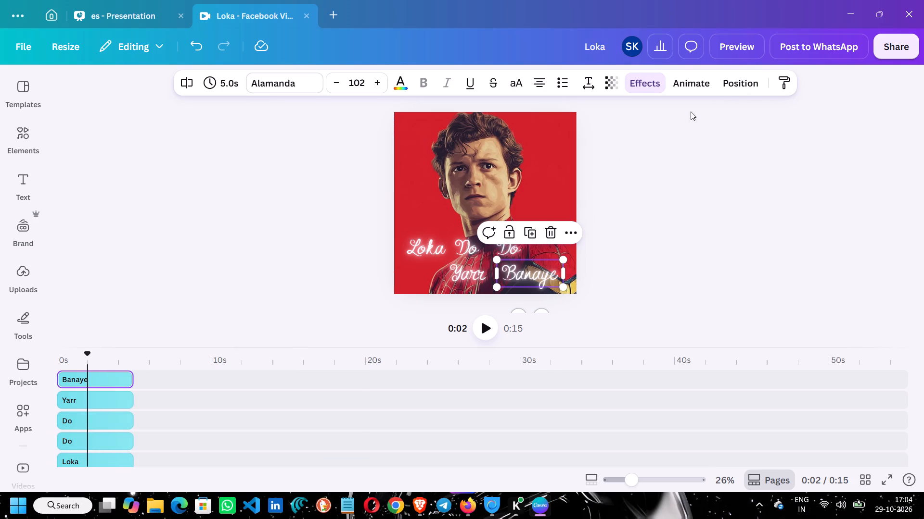
Apply the Blur animation to Loka on both enter and exit at medium speed.
{"action": "left_click", "coordinate": [684, 82]}
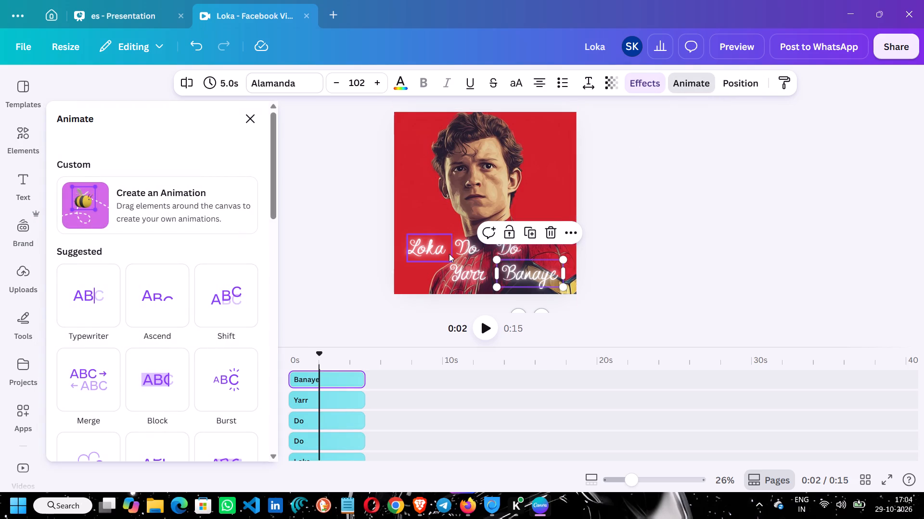
{"action": "left_click", "coordinate": [425, 247]}
{"action": "scroll", "coordinate": [123, 367], "scroll_direction": "down", "scroll_amount": 3}
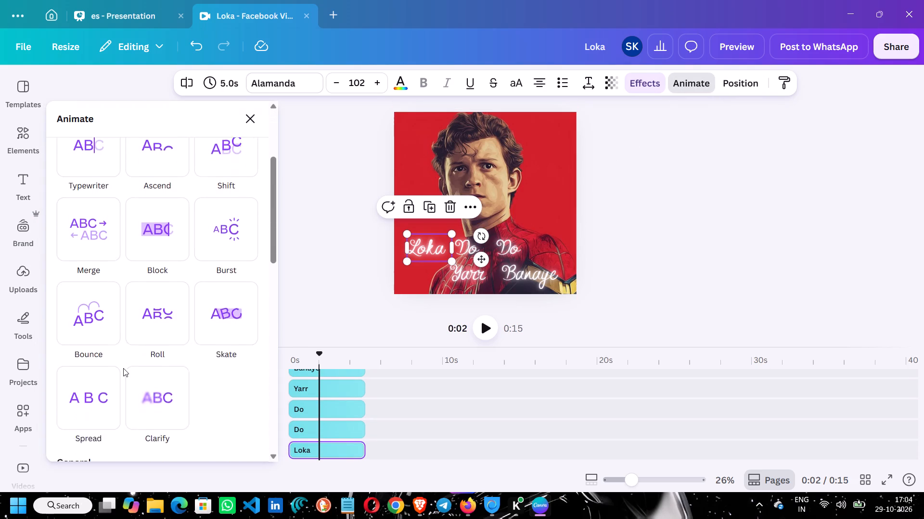
{"action": "scroll", "coordinate": [123, 368], "scroll_direction": "down", "scroll_amount": 6}
{"action": "scroll", "coordinate": [127, 366], "scroll_direction": "up", "scroll_amount": 1}
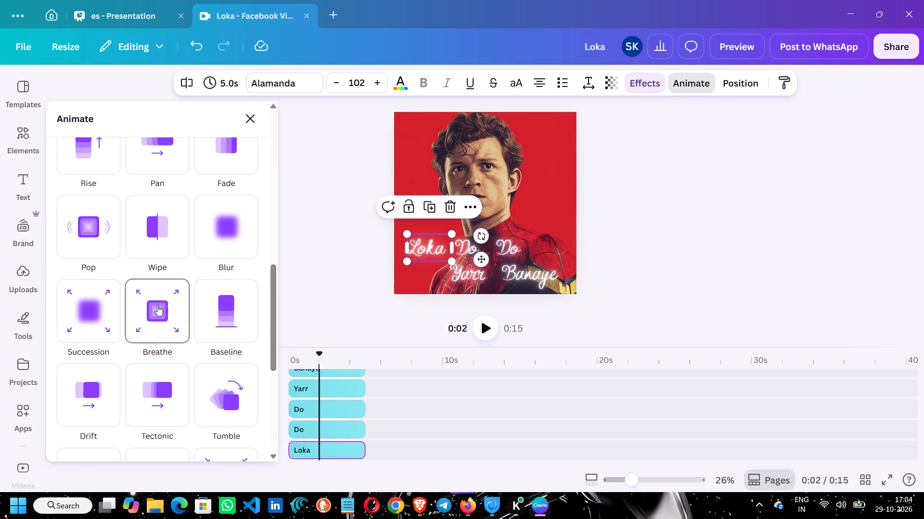
{"action": "left_click", "coordinate": [226, 225]}
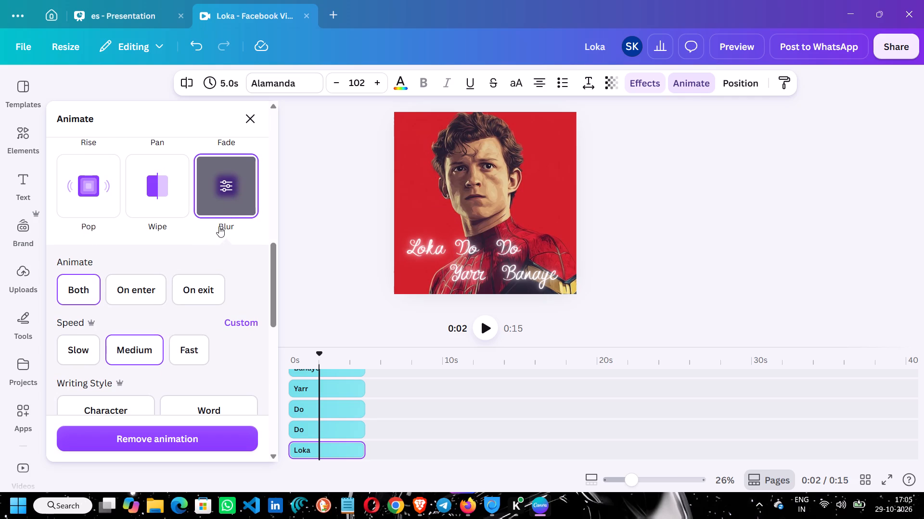
{"action": "left_click", "coordinate": [236, 196]}
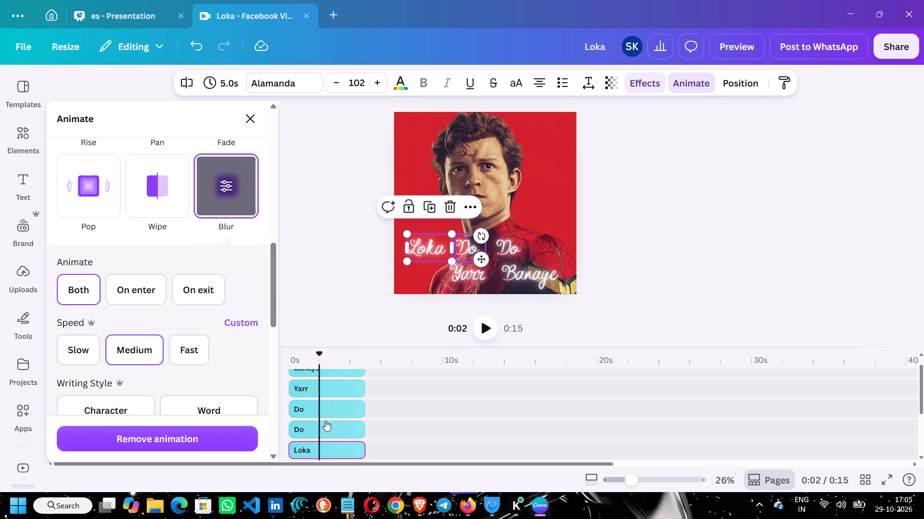
Move the first Do clip to directly follow Loka on the same timeline track and play the opening seconds to check it.
{"action": "left_click_drag", "start_coordinate": [327, 427], "coordinate": [357, 430]}
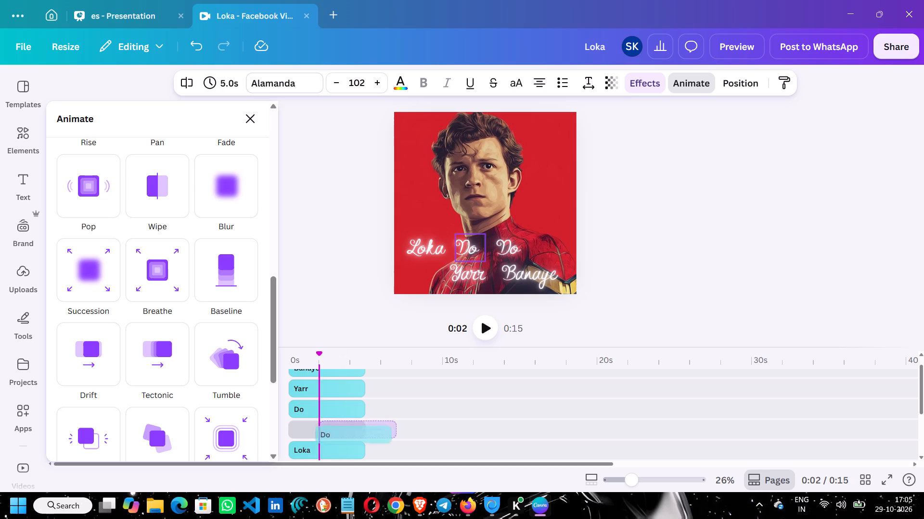
{"action": "left_click_drag", "start_coordinate": [357, 430], "coordinate": [404, 426]}
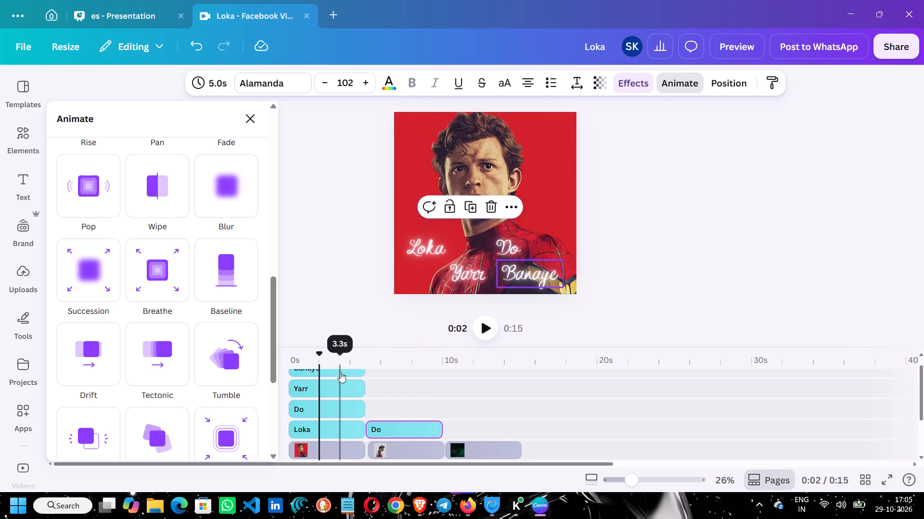
{"action": "left_click_drag", "start_coordinate": [319, 353], "coordinate": [279, 358]}
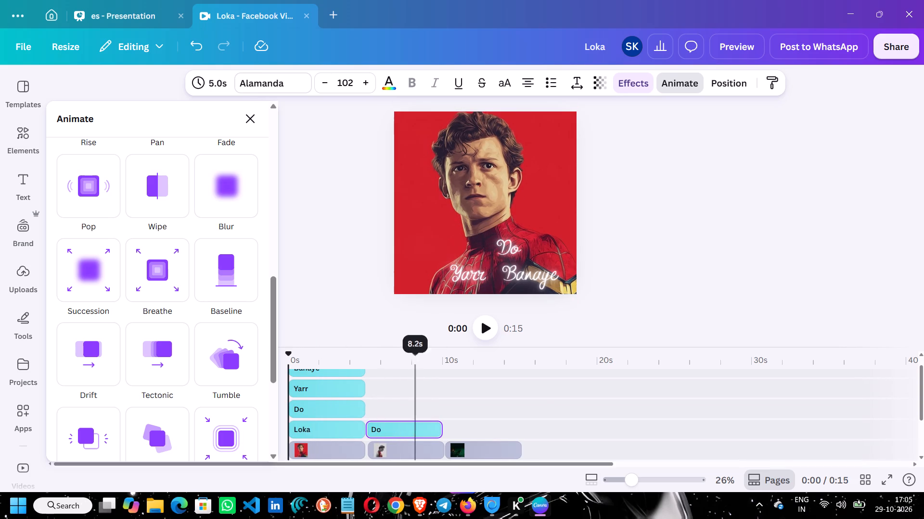
{"action": "left_click", "coordinate": [484, 330]}
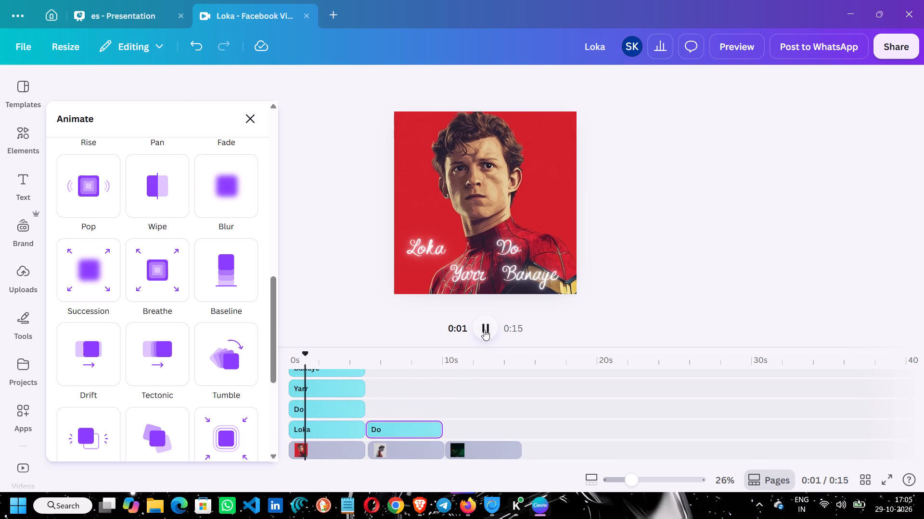
{"action": "left_click", "coordinate": [484, 330]}
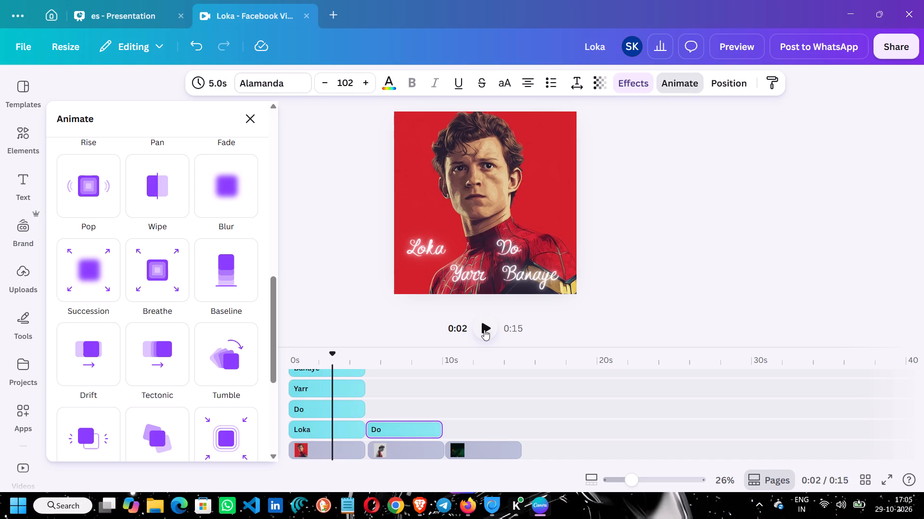
{"action": "left_click_drag", "start_coordinate": [333, 354], "coordinate": [289, 359]}
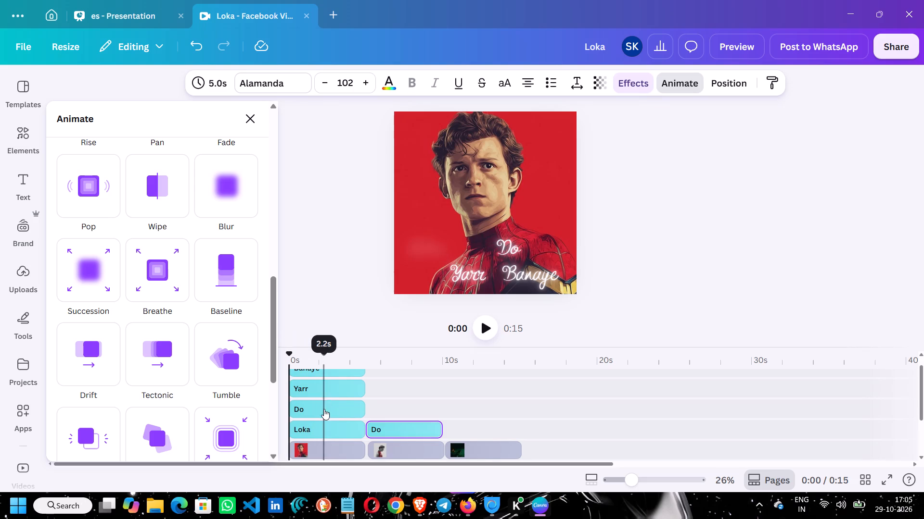
Trim Loka's clip to 1.7 s and fit the first Do clip directly after it, also 1.7 s long.
{"action": "left_click", "coordinate": [308, 431]}
{"action": "left_click_drag", "start_coordinate": [357, 431], "coordinate": [327, 434]}
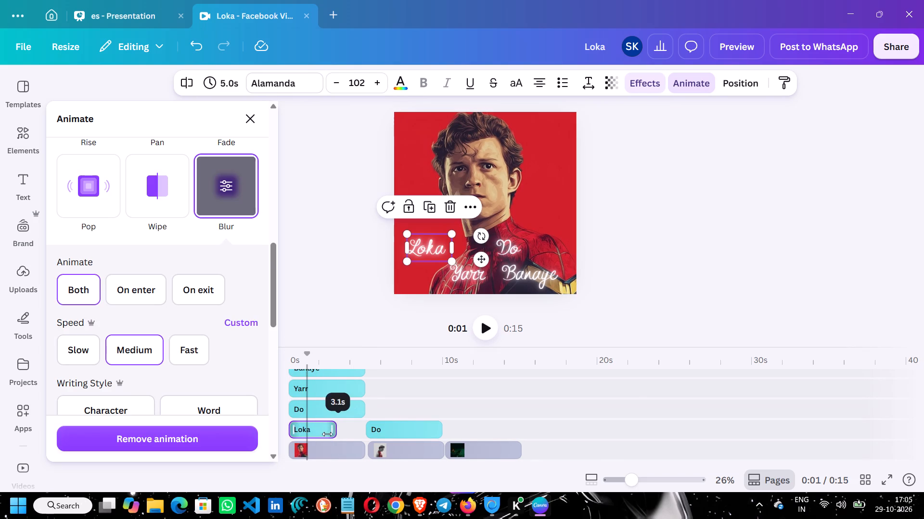
{"action": "left_click_drag", "start_coordinate": [327, 434], "coordinate": [307, 439]}
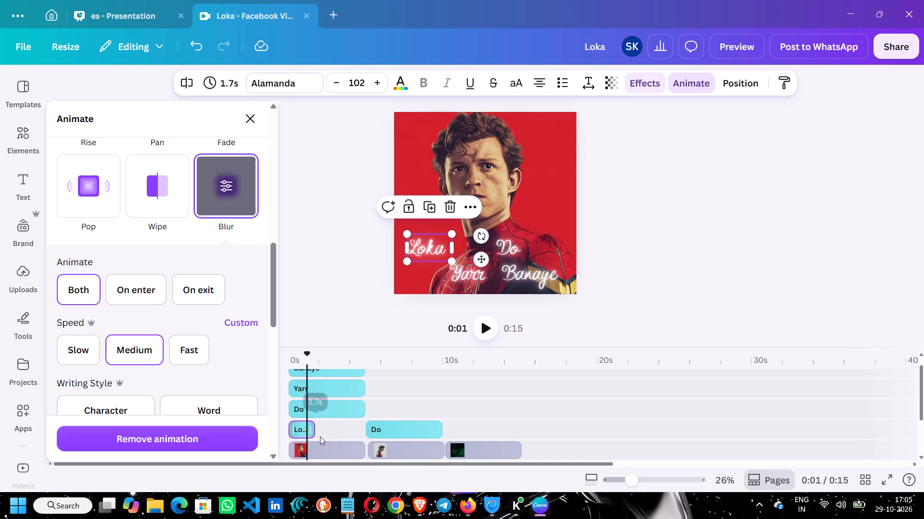
{"action": "left_click_drag", "start_coordinate": [379, 429], "coordinate": [328, 432]}
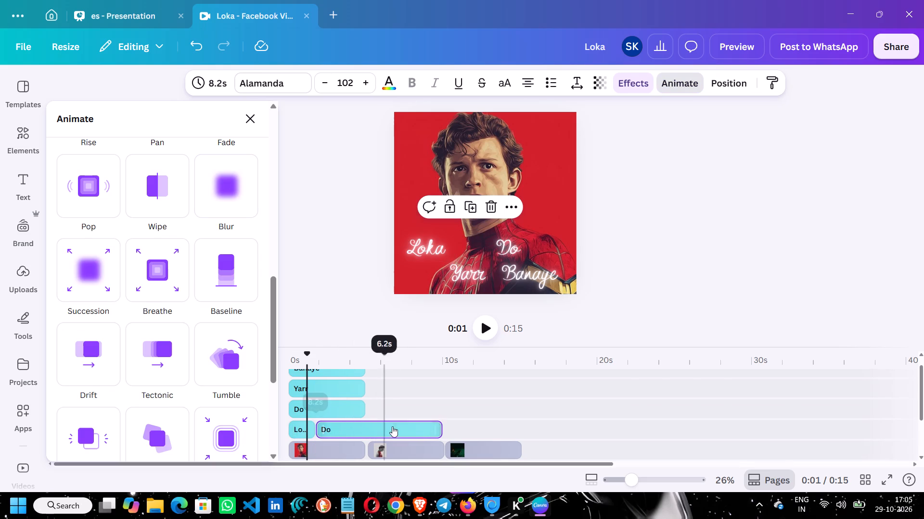
{"action": "left_click_drag", "start_coordinate": [439, 429], "coordinate": [347, 431]}
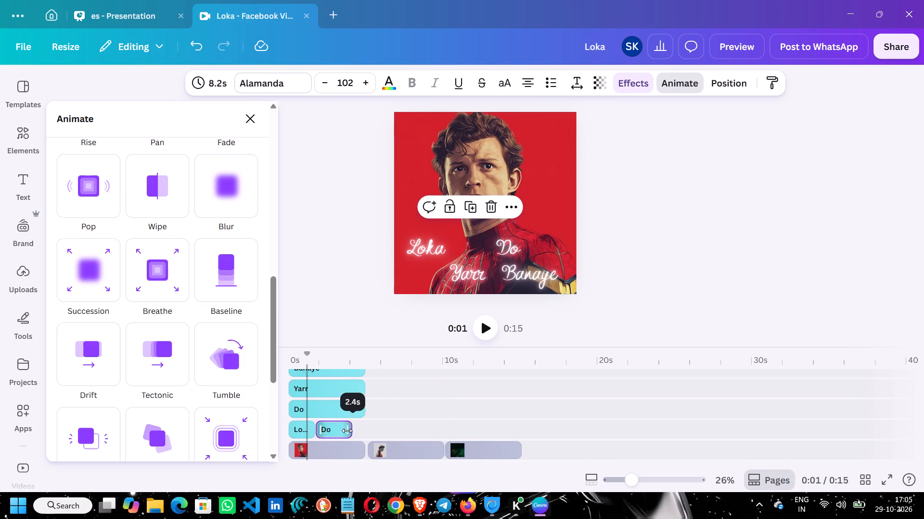
{"action": "left_click_drag", "start_coordinate": [347, 431], "coordinate": [339, 434]}
Apply the Blur animation to both Do words on enter and exit at medium speed, matching Loka.
{"action": "left_click", "coordinate": [299, 430]}
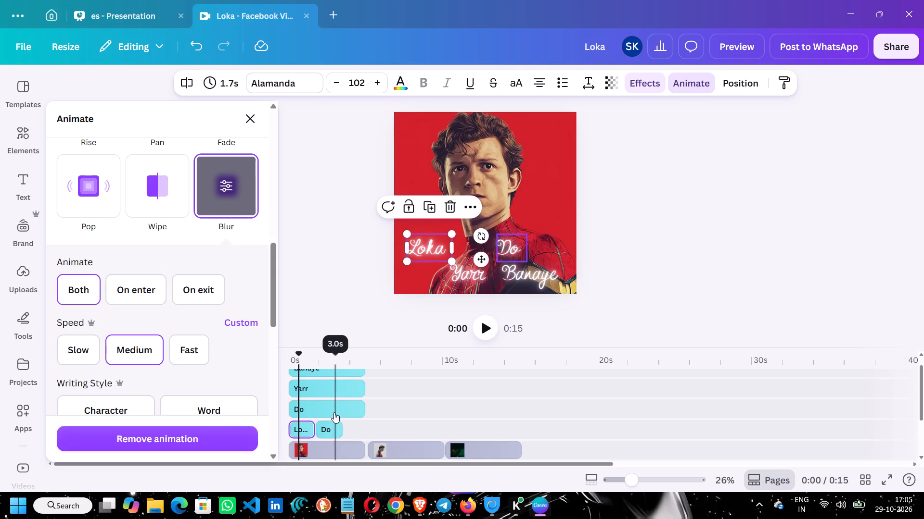
{"action": "left_click", "coordinate": [324, 430]}
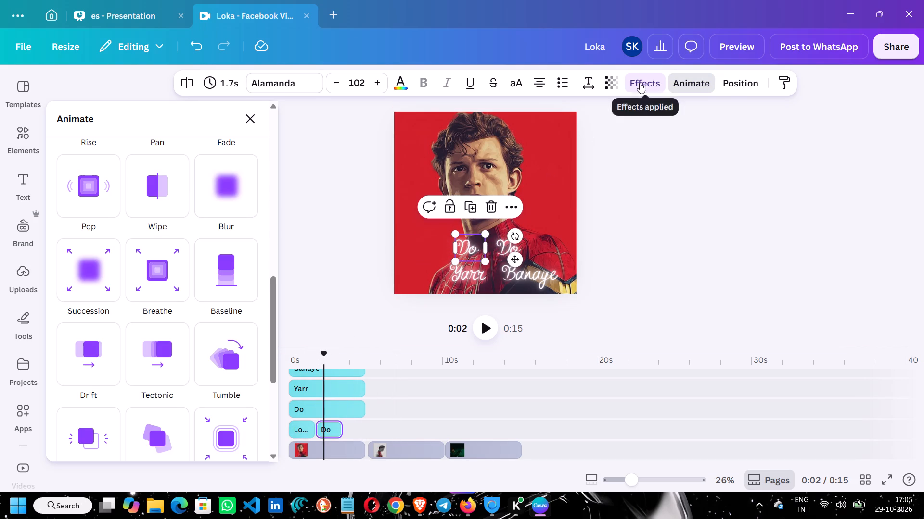
{"action": "left_click", "coordinate": [219, 188]}
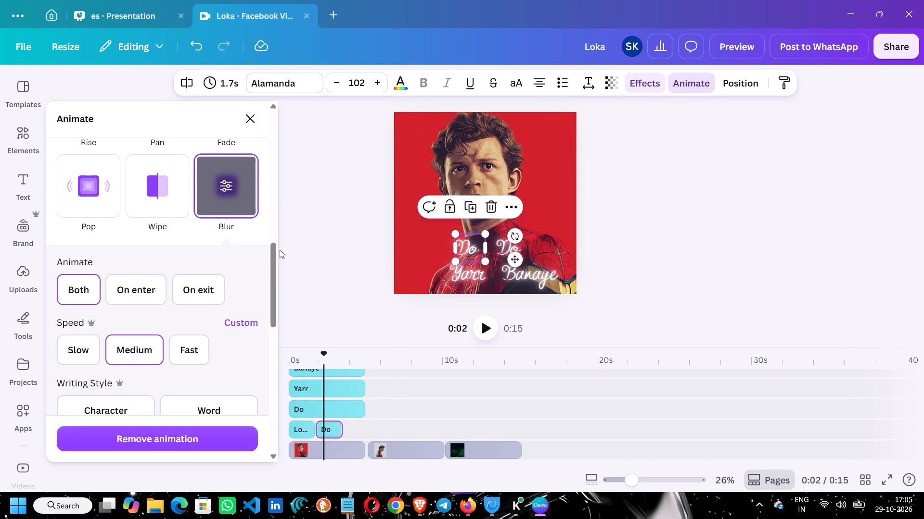
{"action": "left_click", "coordinate": [343, 409]}
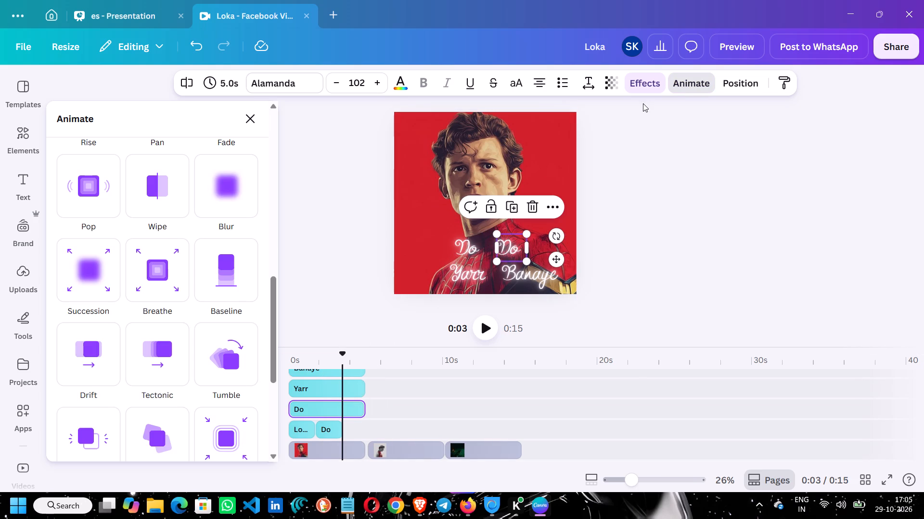
{"action": "left_click", "coordinate": [690, 77]}
{"action": "left_click", "coordinate": [687, 78]}
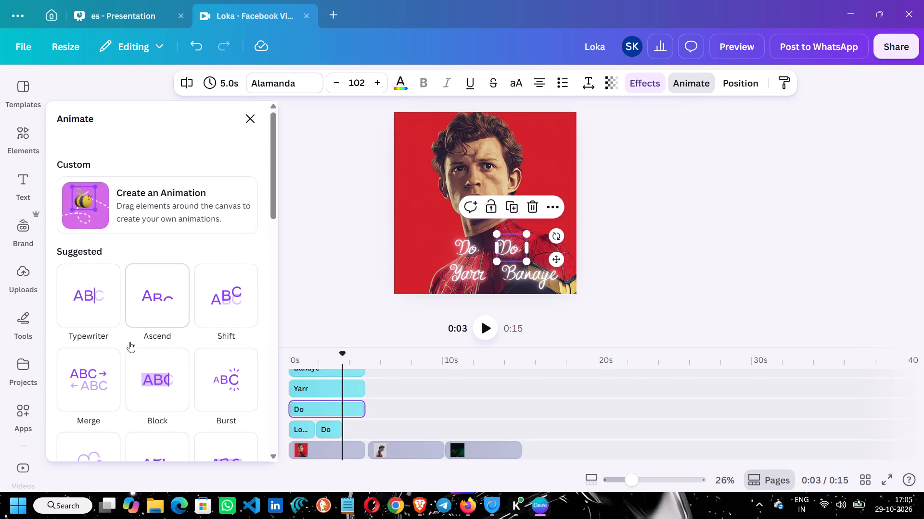
{"action": "scroll", "coordinate": [105, 363], "scroll_direction": "down", "scroll_amount": 7}
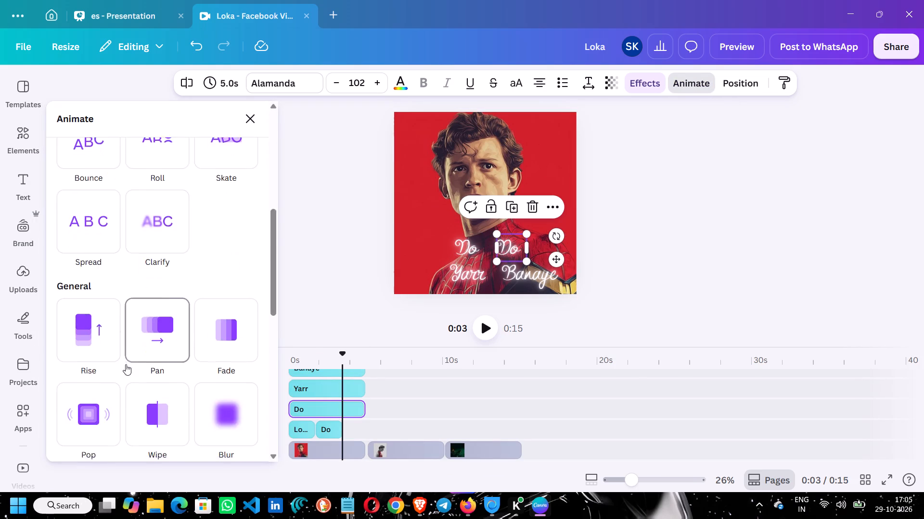
{"action": "left_click", "coordinate": [233, 298]}
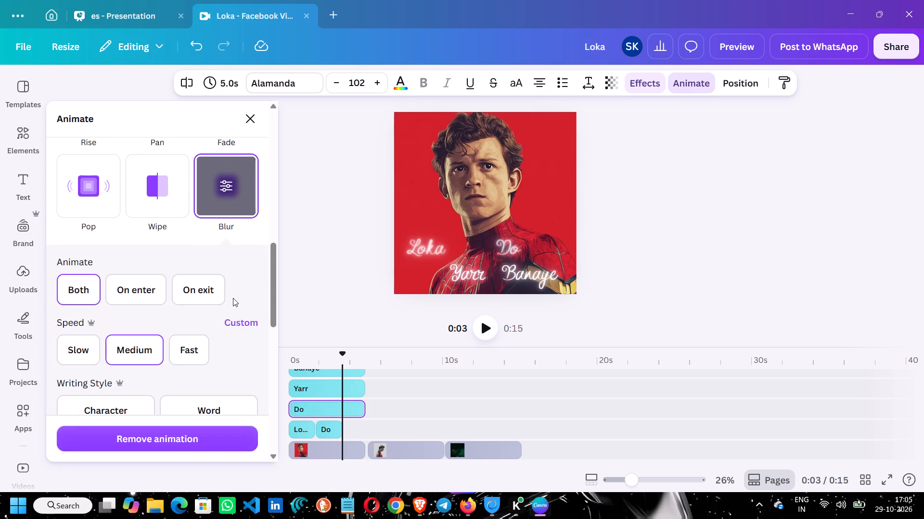
Move the second Do clip to start where the first Do ends and trim it to roughly the first Do's length.
{"action": "left_click_drag", "start_coordinate": [329, 404], "coordinate": [358, 423]}
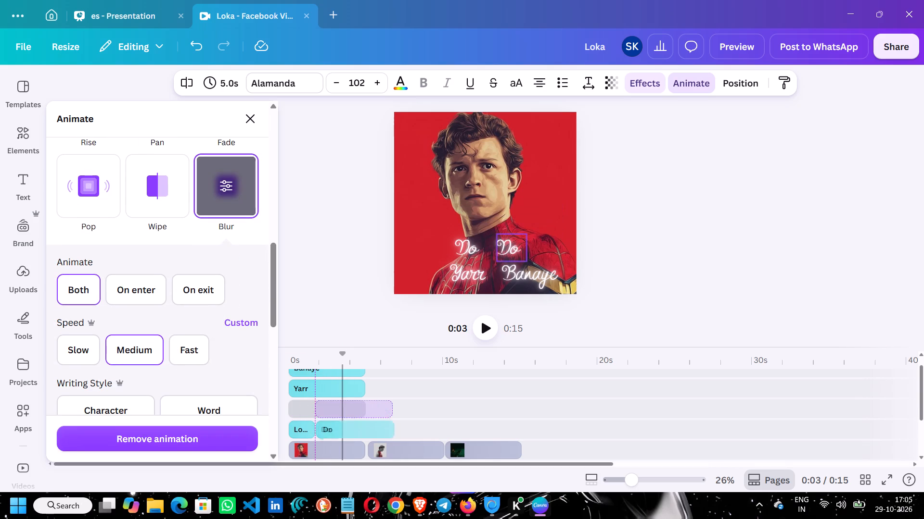
{"action": "left_click_drag", "start_coordinate": [358, 423], "coordinate": [383, 424]}
{"action": "left_click_drag", "start_coordinate": [385, 407], "coordinate": [385, 409]}
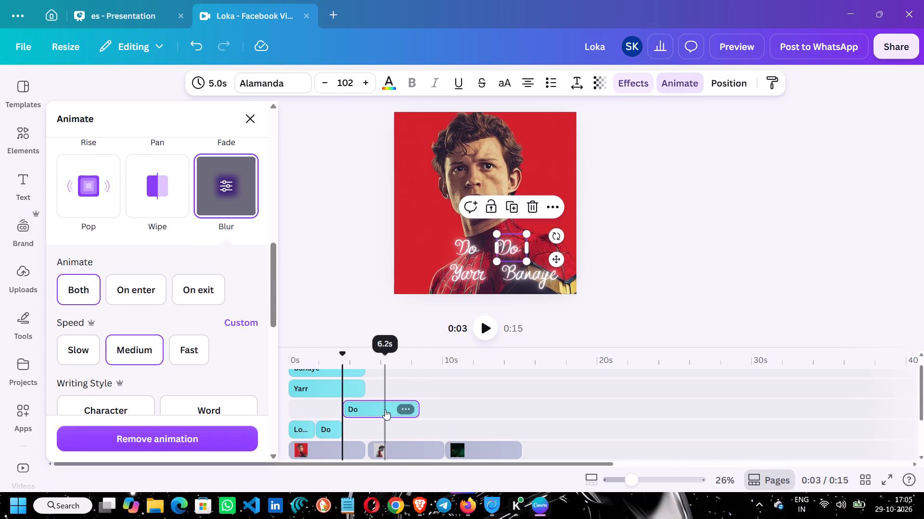
{"action": "left_click_drag", "start_coordinate": [385, 409], "coordinate": [384, 429]}
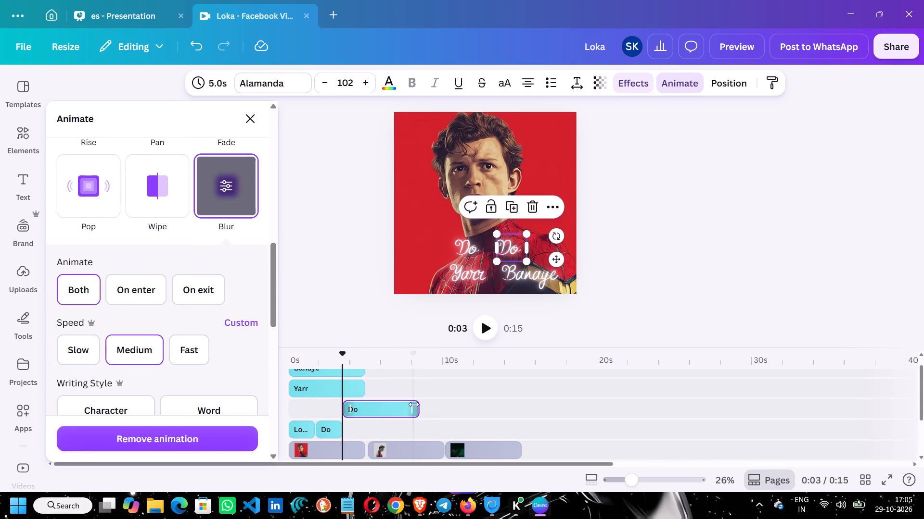
{"action": "left_click_drag", "start_coordinate": [414, 408], "coordinate": [365, 415]}
Shorten the first Do clip slightly and place the second Do directly after it on the same track as Loka.
{"action": "left_click", "coordinate": [324, 426]}
{"action": "left_click_drag", "start_coordinate": [339, 431], "coordinate": [334, 432]}
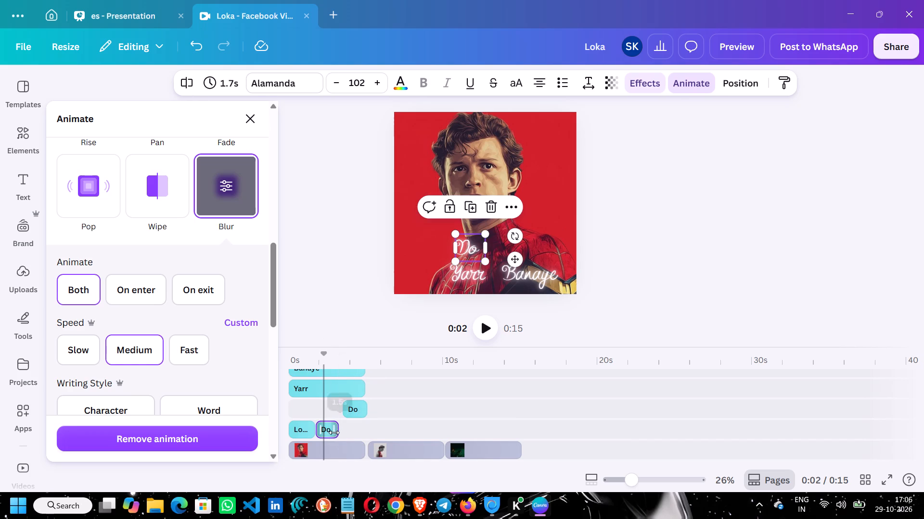
{"action": "left_click_drag", "start_coordinate": [334, 432], "coordinate": [333, 433]}
{"action": "left_click_drag", "start_coordinate": [351, 408], "coordinate": [346, 405]}
Apply the Succession animation to Yarr on enter and exit at medium speed, with intensity lowered to about a third of the slider.
{"action": "left_click", "coordinate": [351, 388]}
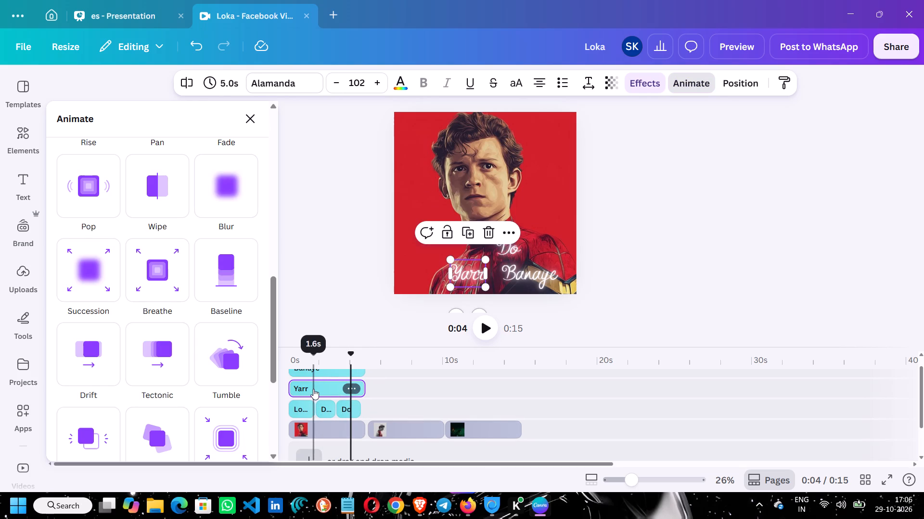
{"action": "scroll", "coordinate": [168, 346], "scroll_direction": "down", "scroll_amount": 3}
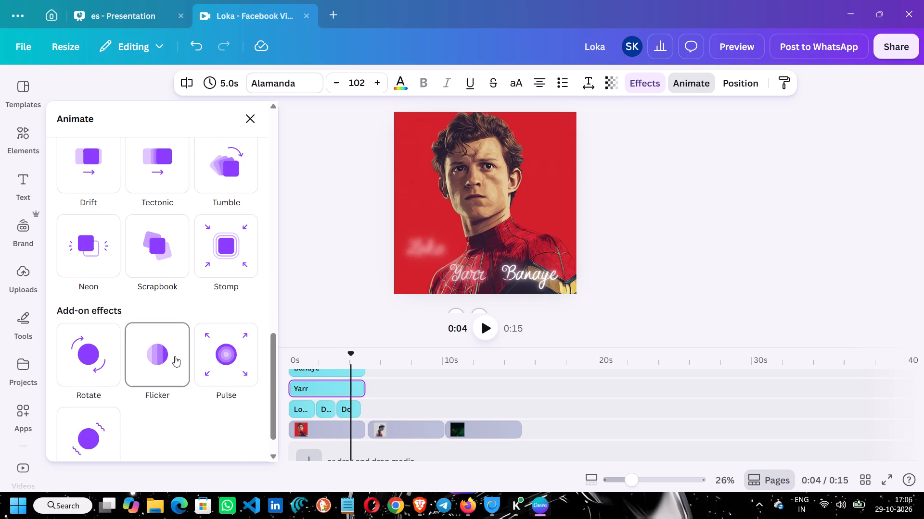
{"action": "scroll", "coordinate": [175, 356], "scroll_direction": "up", "scroll_amount": 3}
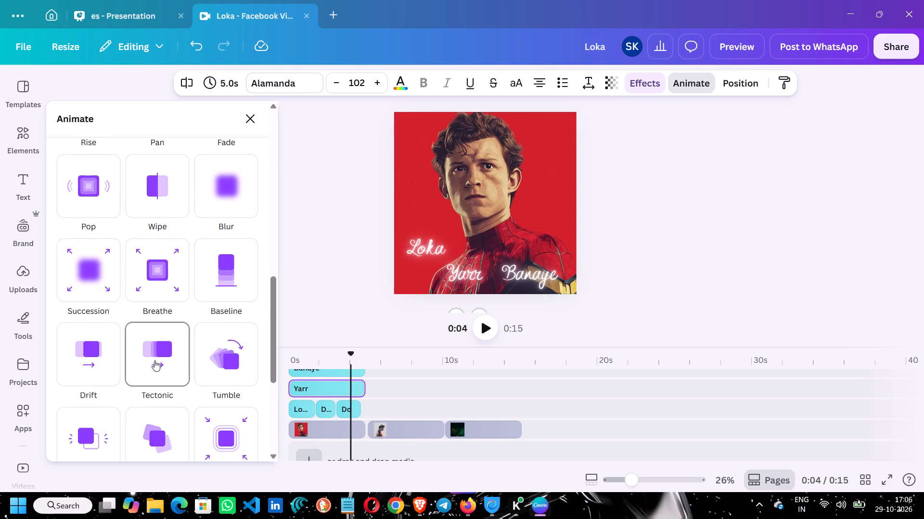
{"action": "left_click", "coordinate": [154, 360]}
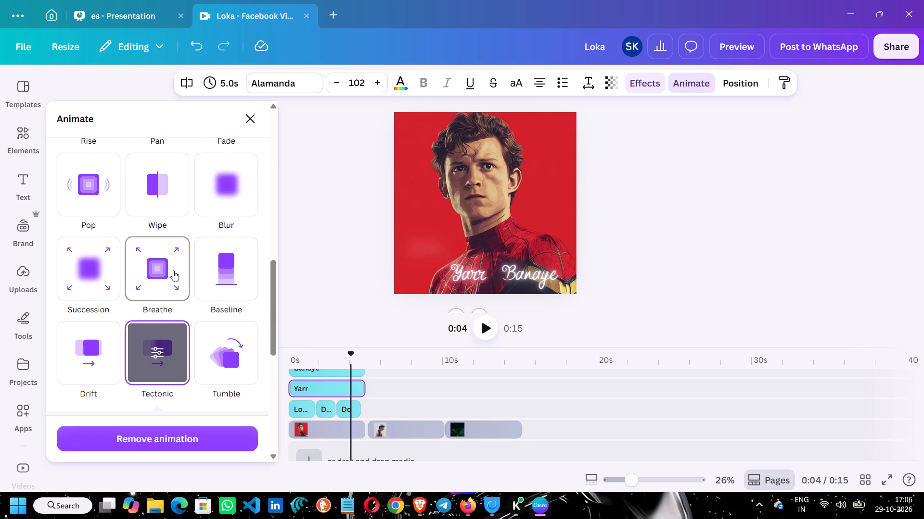
{"action": "left_click", "coordinate": [96, 279]}
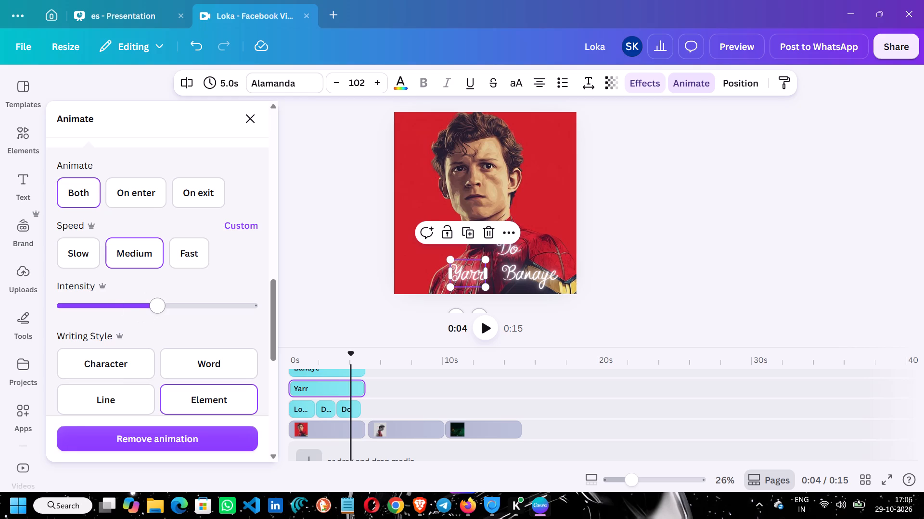
{"action": "left_click_drag", "start_coordinate": [162, 309], "coordinate": [197, 315]}
{"action": "left_click_drag", "start_coordinate": [197, 315], "coordinate": [149, 321]}
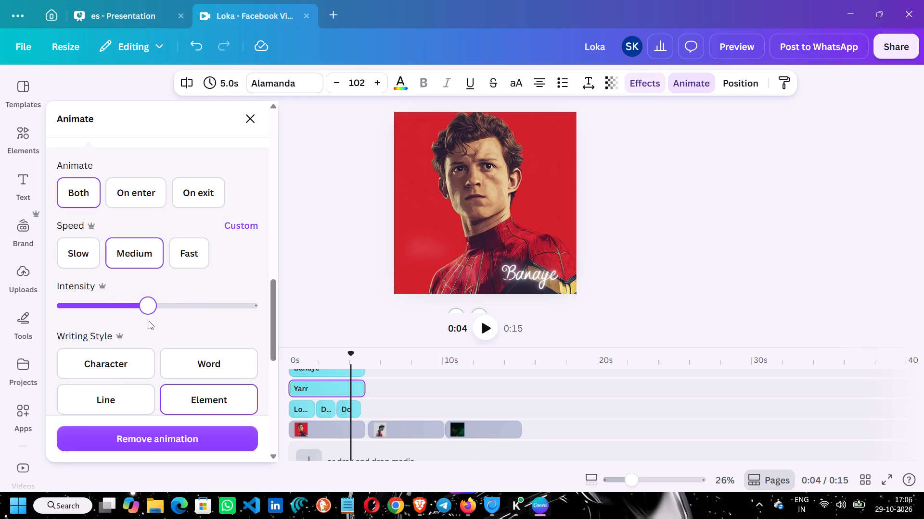
{"action": "scroll", "coordinate": [165, 385], "scroll_direction": "down", "scroll_amount": 2}
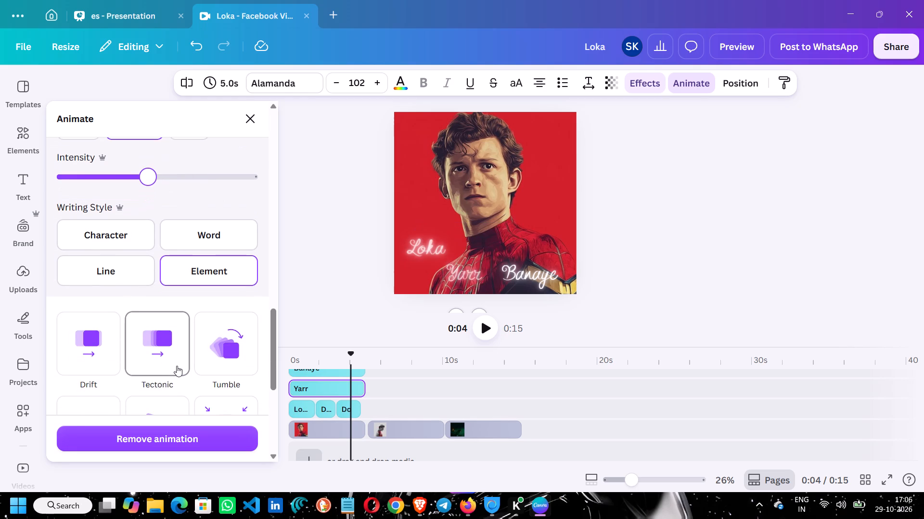
{"action": "scroll", "coordinate": [177, 365], "scroll_direction": "up", "scroll_amount": 1}
{"action": "scroll", "coordinate": [100, 331], "scroll_direction": "up", "scroll_amount": 2}
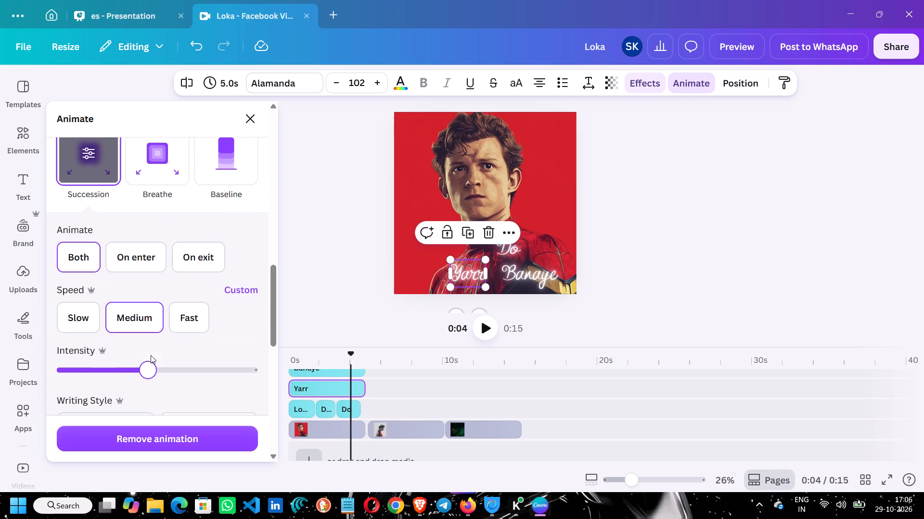
{"action": "left_click_drag", "start_coordinate": [145, 374], "coordinate": [155, 374]}
{"action": "left_click_drag", "start_coordinate": [159, 374], "coordinate": [124, 381]}
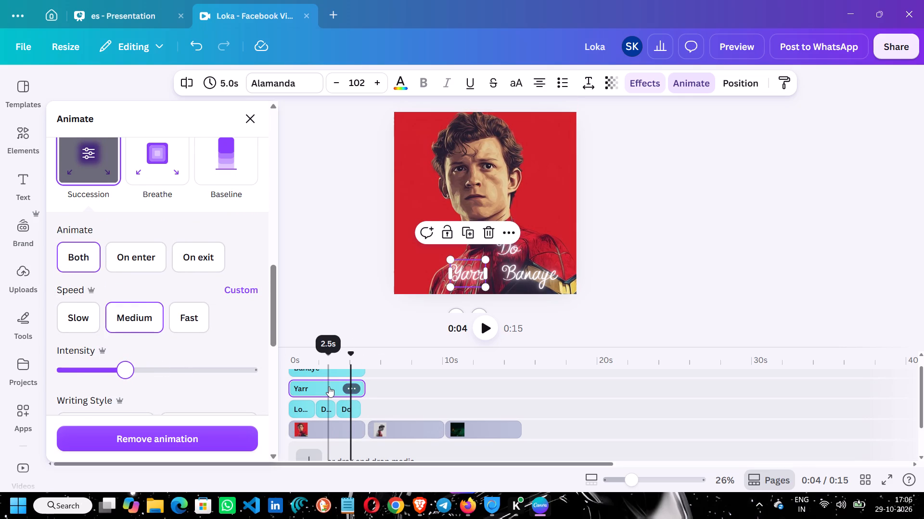
Set the writing style of Loka's Blur animation to Word.
{"action": "left_click", "coordinate": [300, 404]}
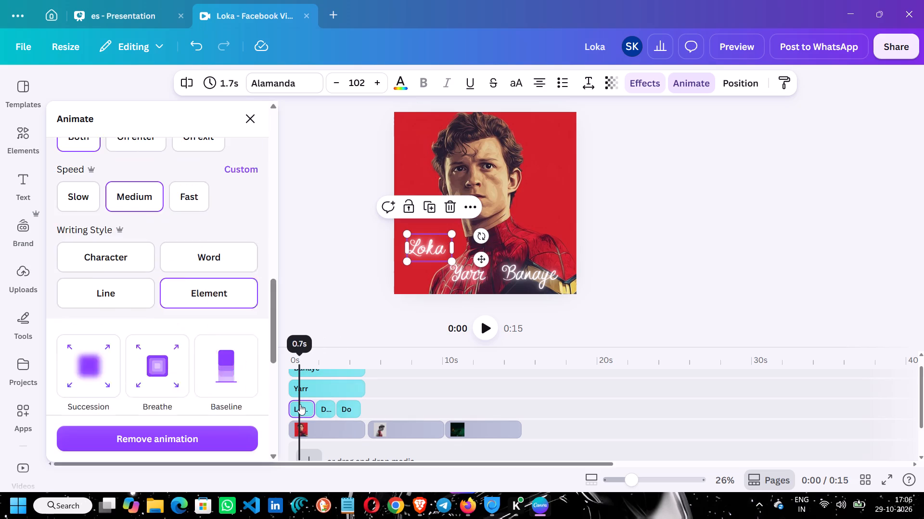
{"action": "scroll", "coordinate": [113, 378], "scroll_direction": "down", "scroll_amount": 5}
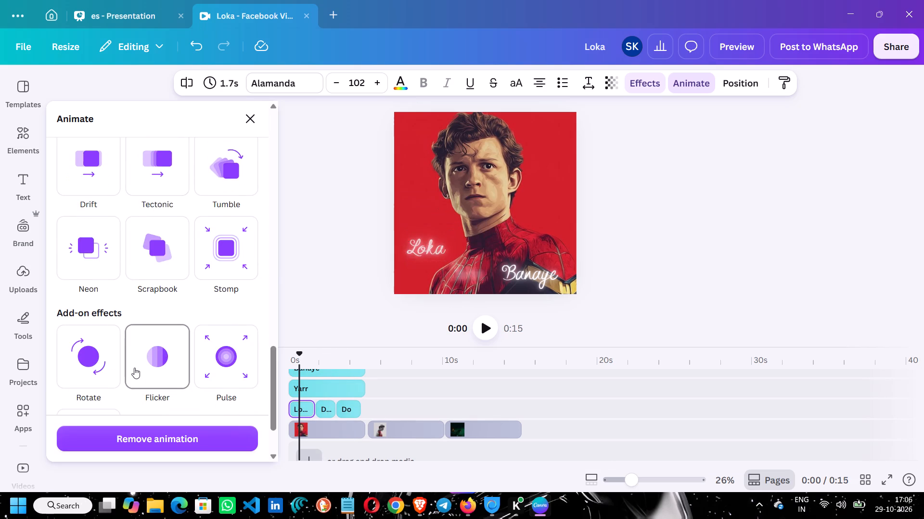
{"action": "scroll", "coordinate": [134, 368], "scroll_direction": "down", "scroll_amount": 2}
{"action": "scroll", "coordinate": [134, 368], "scroll_direction": "up", "scroll_amount": 8}
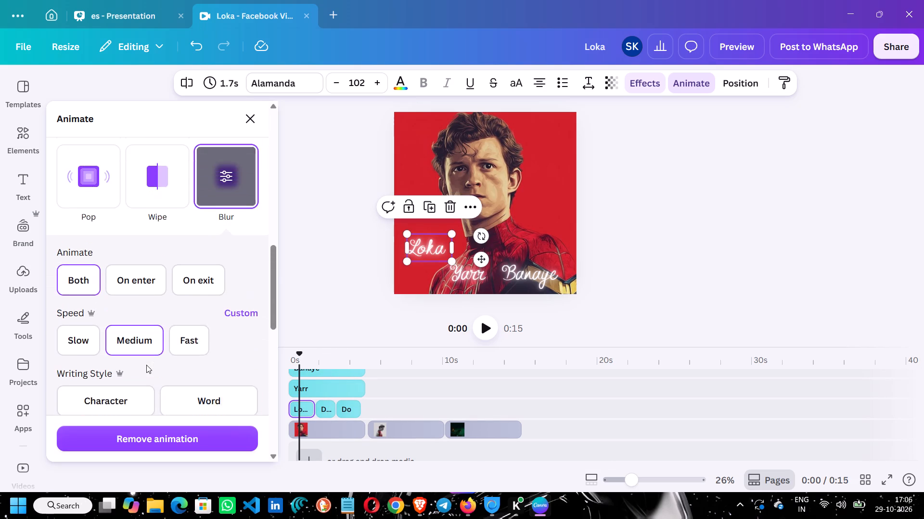
{"action": "scroll", "coordinate": [146, 365], "scroll_direction": "up", "scroll_amount": 2}
{"action": "left_click", "coordinate": [211, 315]}
{"action": "scroll", "coordinate": [174, 364], "scroll_direction": "down", "scroll_amount": 2}
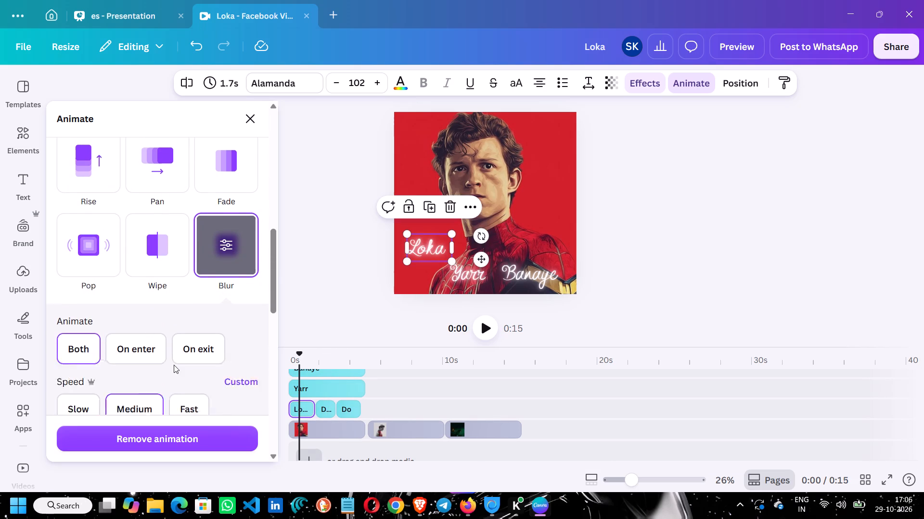
{"action": "scroll", "coordinate": [153, 358], "scroll_direction": "down", "scroll_amount": 1}
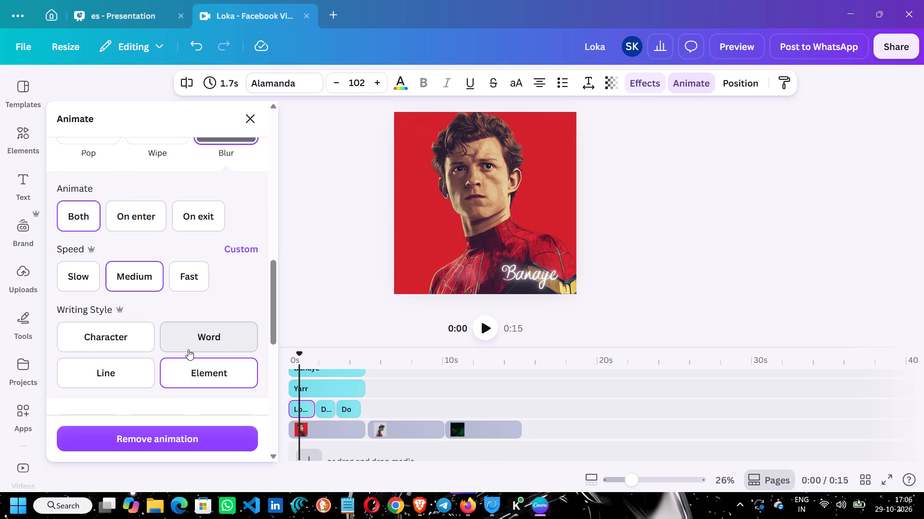
{"action": "left_click", "coordinate": [188, 349]}
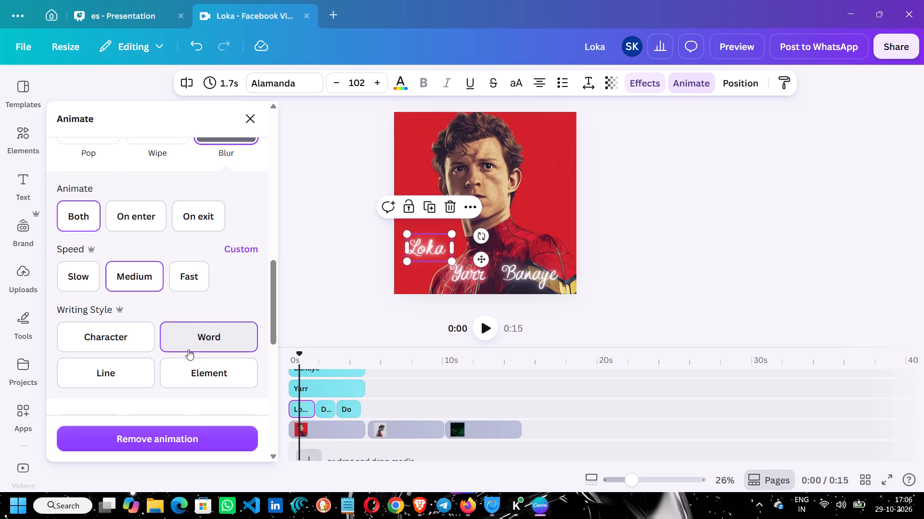
{"action": "left_click", "coordinate": [188, 349]}
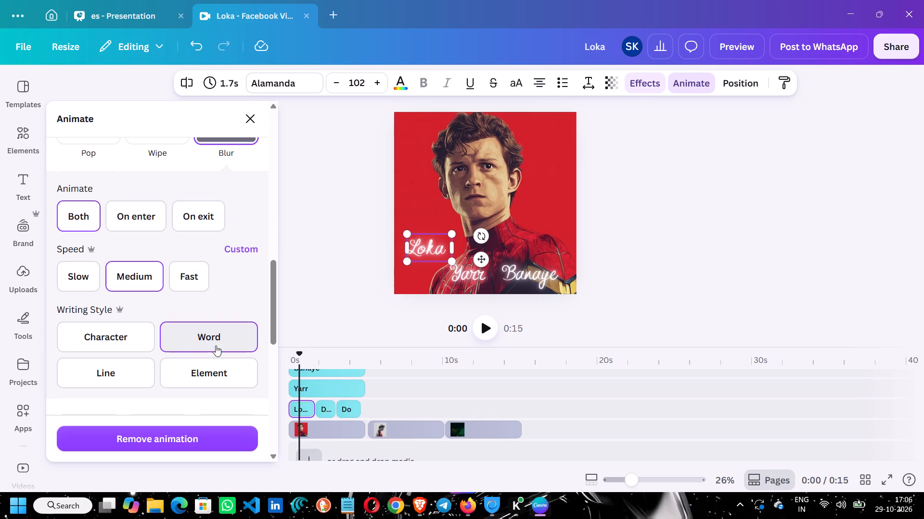
Set the animation writing style to Word for both Do words and for Yarr.
{"action": "left_click", "coordinate": [325, 406]}
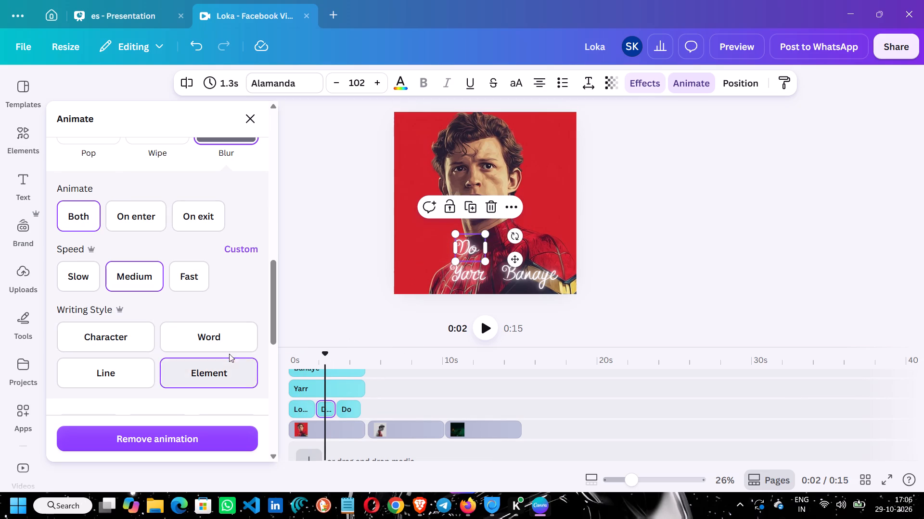
{"action": "left_click", "coordinate": [225, 338]}
{"action": "left_click", "coordinate": [348, 404]}
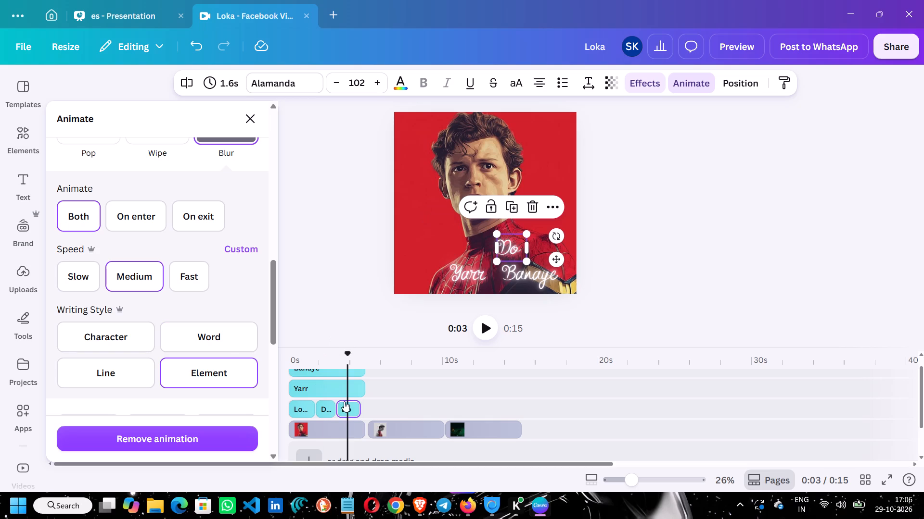
{"action": "left_click", "coordinate": [227, 343]}
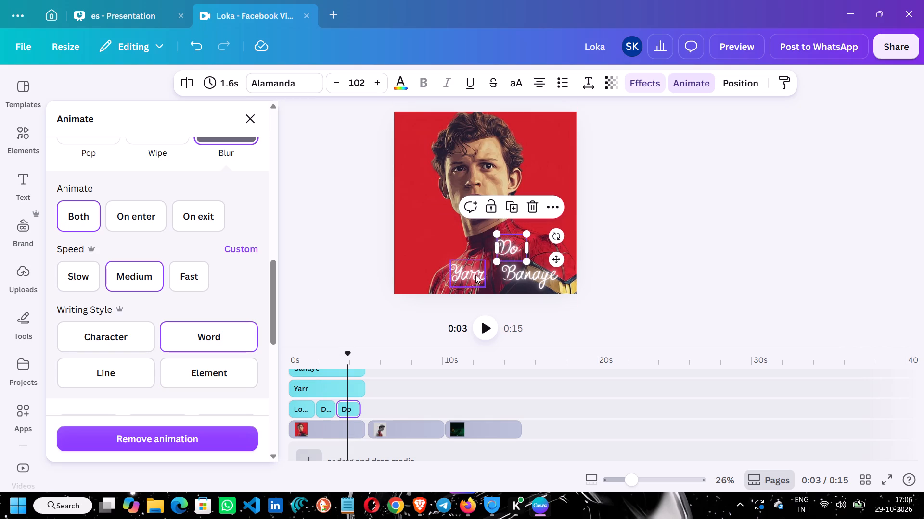
{"action": "left_click", "coordinate": [475, 275]}
{"action": "left_click", "coordinate": [210, 357]}
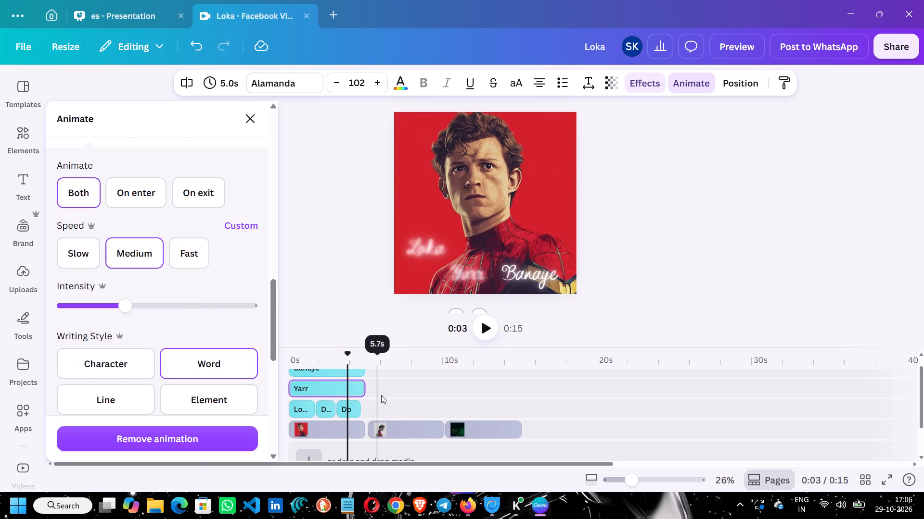
Place the Yarr clip directly after the second Do on the same track and trim it to 1.9 s.
{"action": "left_click", "coordinate": [326, 384]}
{"action": "left_click_drag", "start_coordinate": [334, 387], "coordinate": [333, 387]}
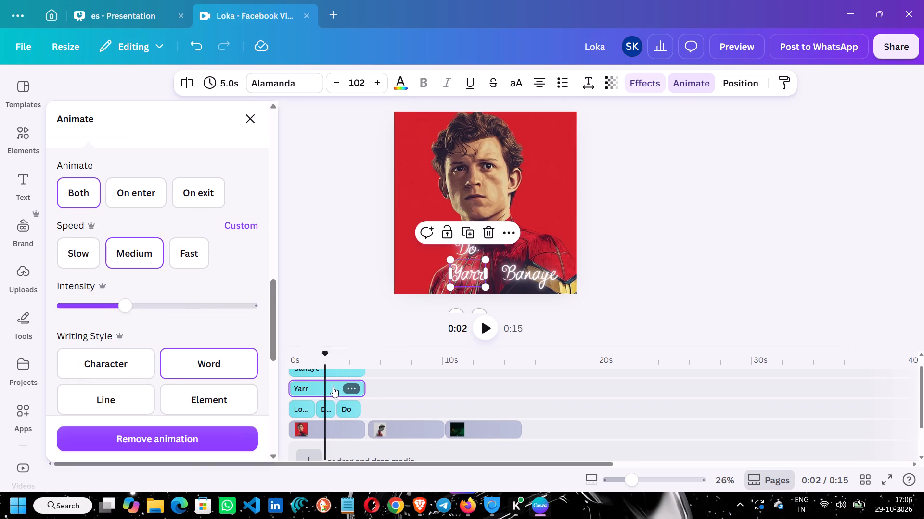
{"action": "left_click_drag", "start_coordinate": [333, 387], "coordinate": [403, 406]}
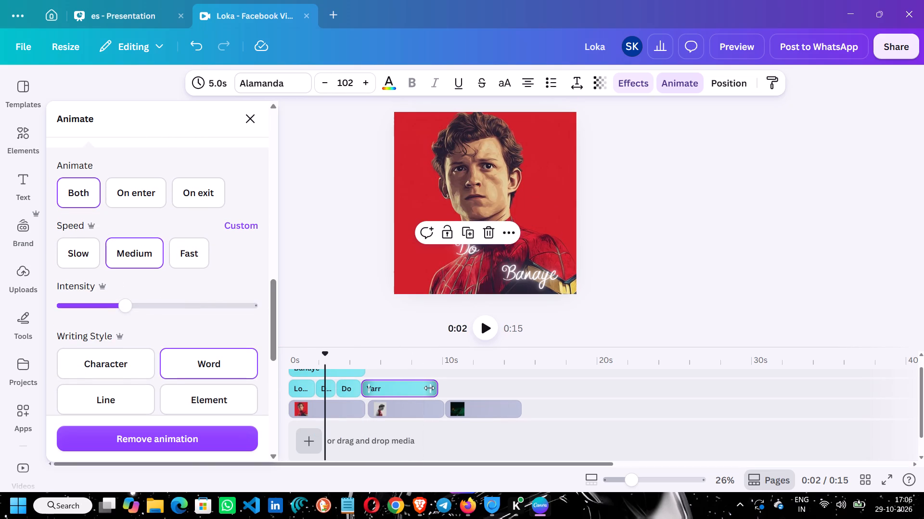
{"action": "left_click_drag", "start_coordinate": [430, 388], "coordinate": [384, 402]}
{"action": "left_click", "coordinate": [379, 389]}
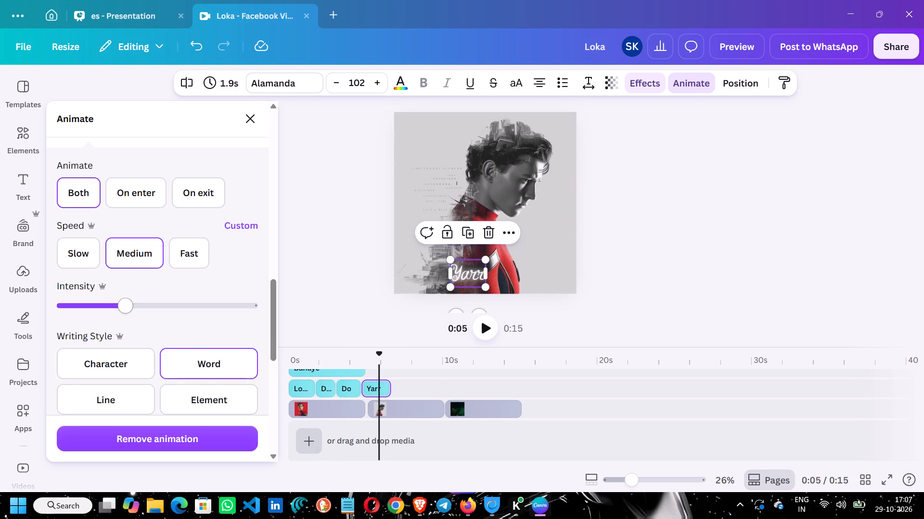
Place the Banaye clip directly after Yarr on the same track and trim it to 2.0 s.
{"action": "left_click", "coordinate": [348, 375]}
{"action": "left_click_drag", "start_coordinate": [349, 375], "coordinate": [388, 383]}
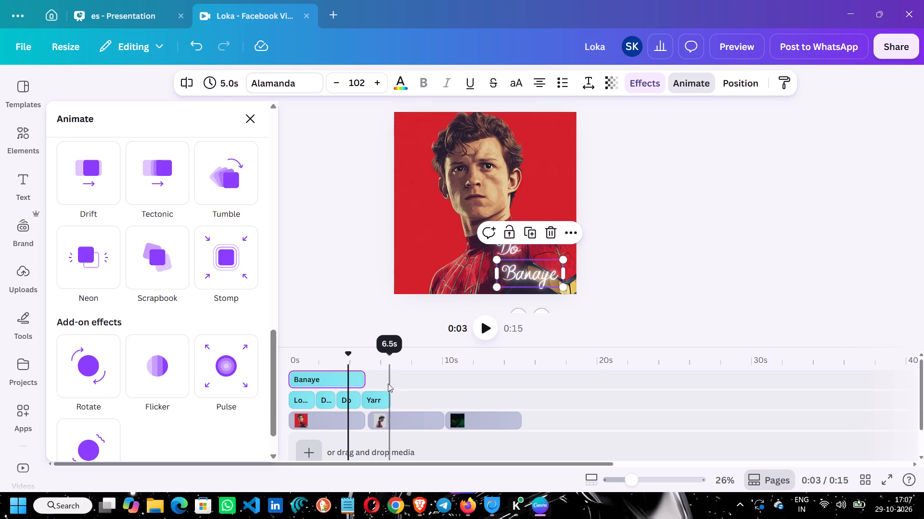
{"action": "left_click_drag", "start_coordinate": [388, 383], "coordinate": [389, 383]}
{"action": "left_click_drag", "start_coordinate": [323, 378], "coordinate": [425, 393]}
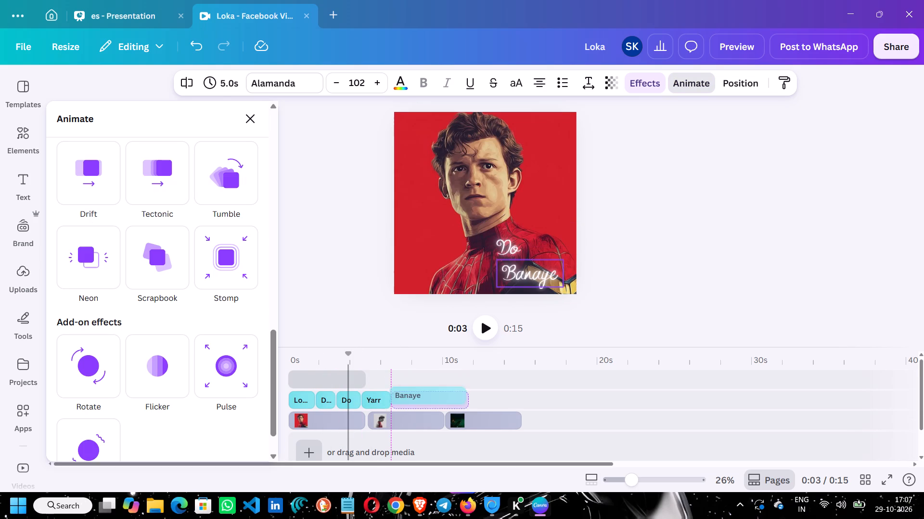
{"action": "left_click_drag", "start_coordinate": [425, 393], "coordinate": [424, 398]}
{"action": "left_click_drag", "start_coordinate": [421, 380], "coordinate": [422, 395]}
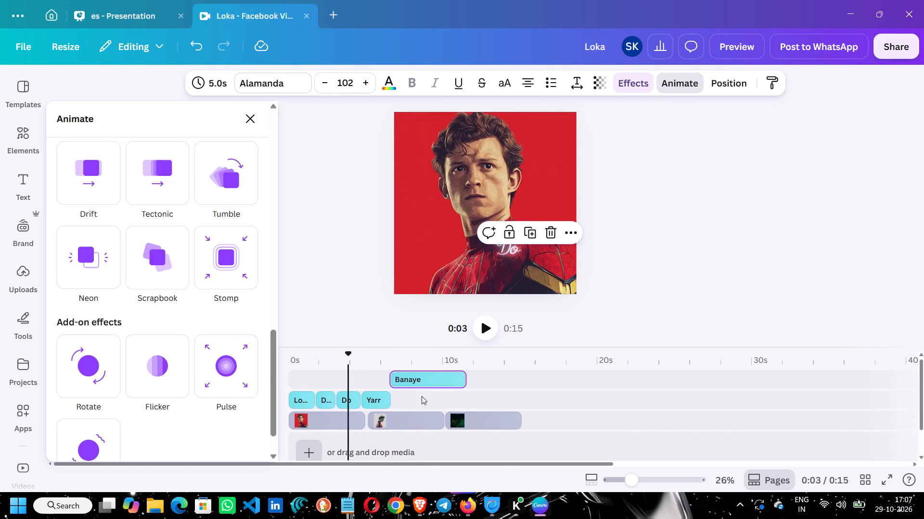
{"action": "left_click", "coordinate": [418, 376]}
{"action": "left_click_drag", "start_coordinate": [420, 379], "coordinate": [422, 395]}
{"action": "left_click", "coordinate": [422, 378]}
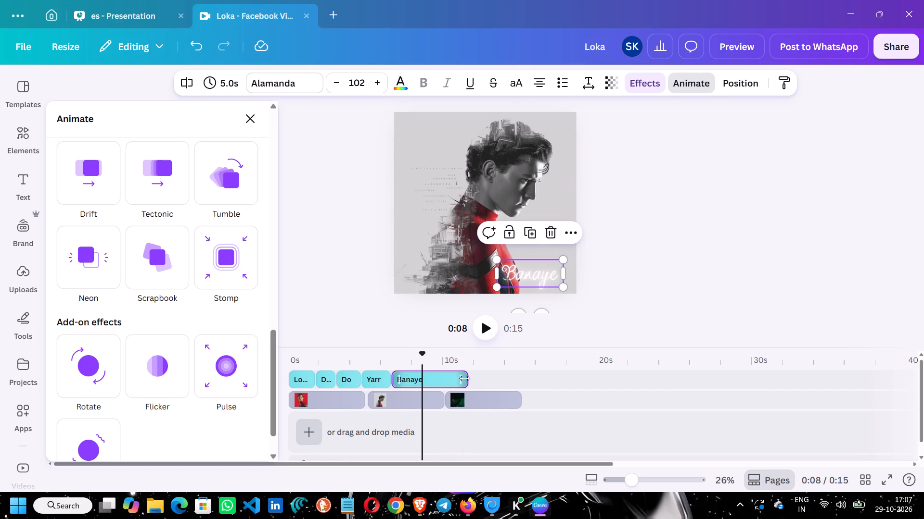
{"action": "left_click_drag", "start_coordinate": [465, 378], "coordinate": [418, 392]}
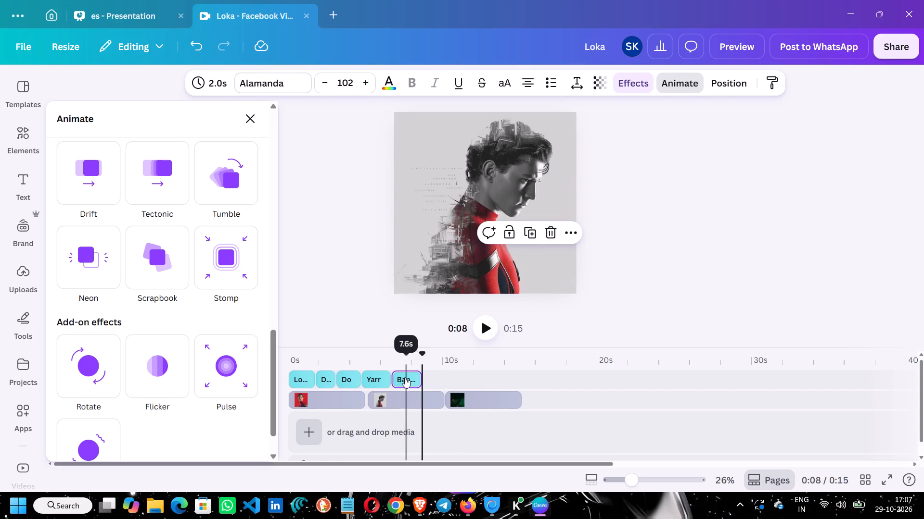
Apply the Blur animation to Banaye on enter and exit at medium speed, with the Word writing style.
{"action": "left_click", "coordinate": [404, 377]}
{"action": "left_click", "coordinate": [516, 272]}
{"action": "double_click", "coordinate": [516, 272]}
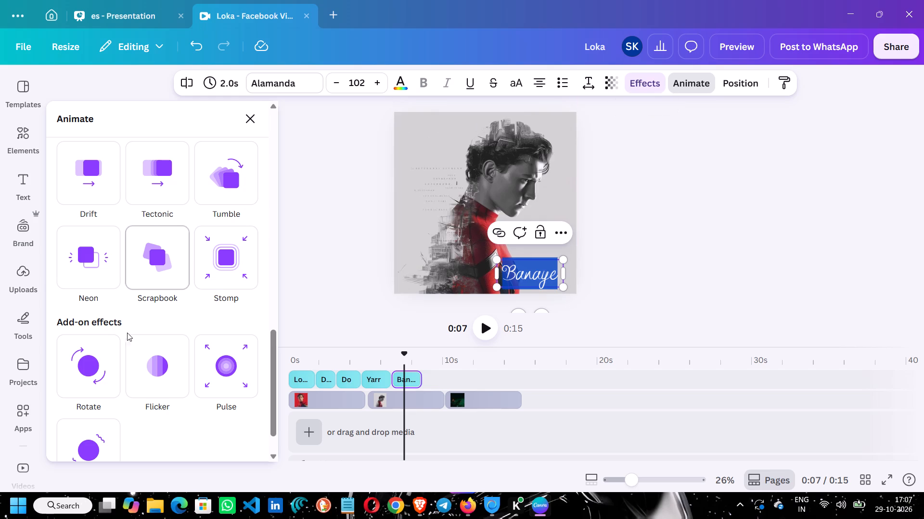
{"action": "scroll", "coordinate": [129, 338], "scroll_direction": "down", "scroll_amount": 3}
{"action": "left_click", "coordinate": [693, 82]}
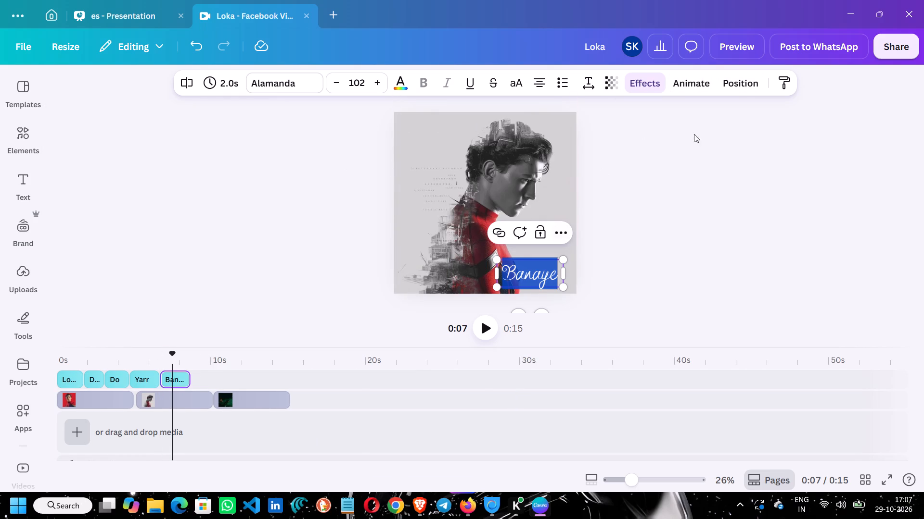
{"action": "left_click", "coordinate": [745, 166]}
{"action": "left_click", "coordinate": [534, 277]}
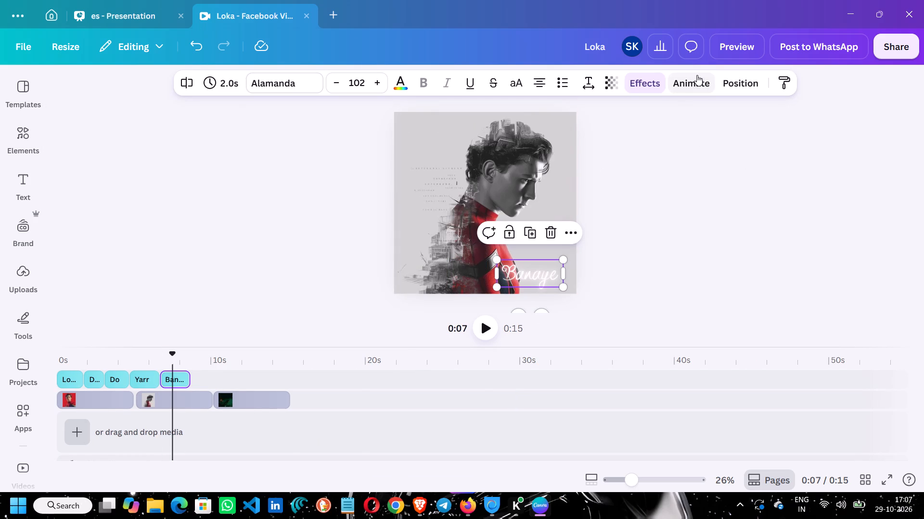
{"action": "left_click", "coordinate": [697, 75]}
{"action": "scroll", "coordinate": [126, 346], "scroll_direction": "down", "scroll_amount": 3}
{"action": "scroll", "coordinate": [201, 326], "scroll_direction": "down", "scroll_amount": 3}
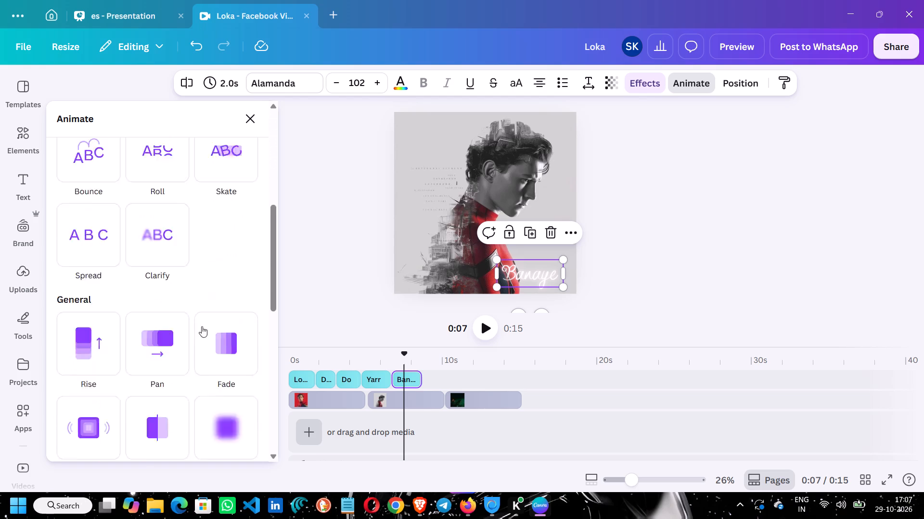
{"action": "scroll", "coordinate": [207, 345], "scroll_direction": "down", "scroll_amount": 1}
{"action": "left_click", "coordinate": [221, 304]}
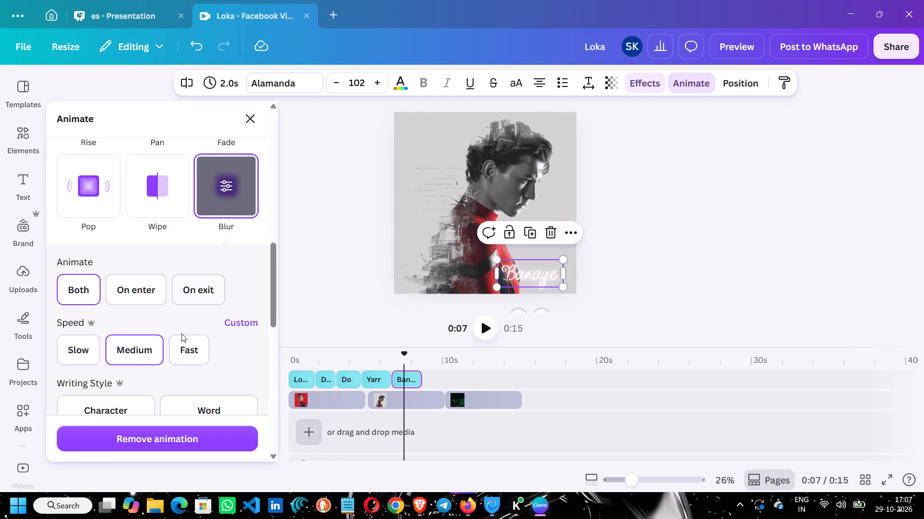
{"action": "scroll", "coordinate": [183, 332], "scroll_direction": "down", "scroll_amount": 2}
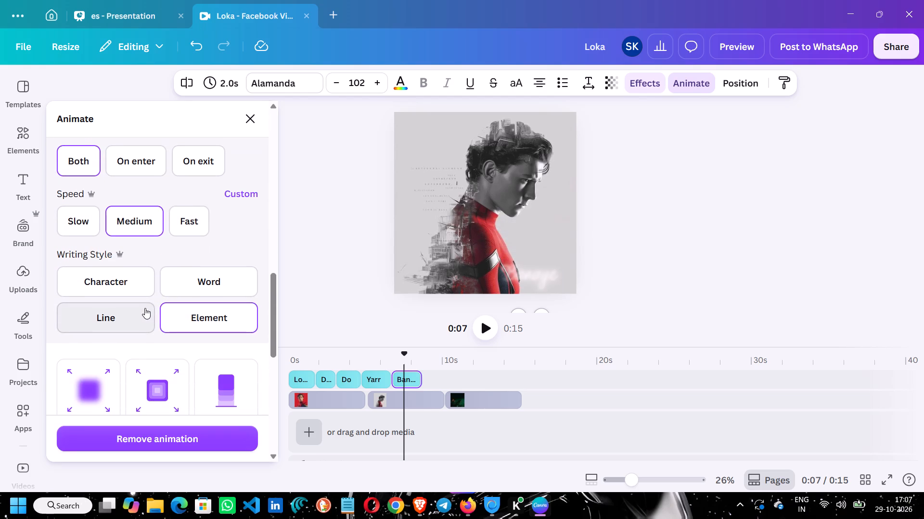
{"action": "scroll", "coordinate": [150, 305], "scroll_direction": "down", "scroll_amount": 1}
{"action": "scroll", "coordinate": [150, 305], "scroll_direction": "up", "scroll_amount": 1}
{"action": "left_click", "coordinate": [177, 287]}
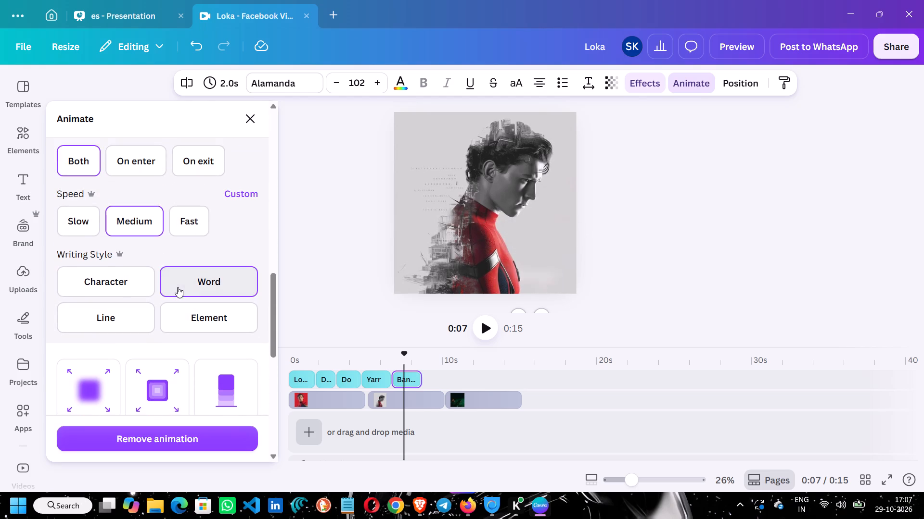
{"action": "scroll", "coordinate": [198, 307], "scroll_direction": "down", "scroll_amount": 1}
{"action": "scroll", "coordinate": [198, 307], "scroll_direction": "up", "scroll_amount": 2}
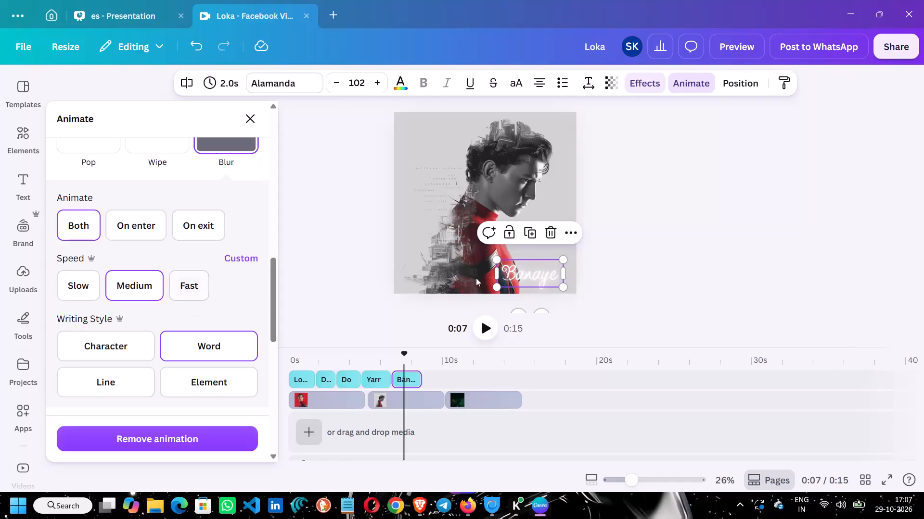
{"action": "left_click", "coordinate": [734, 236]}
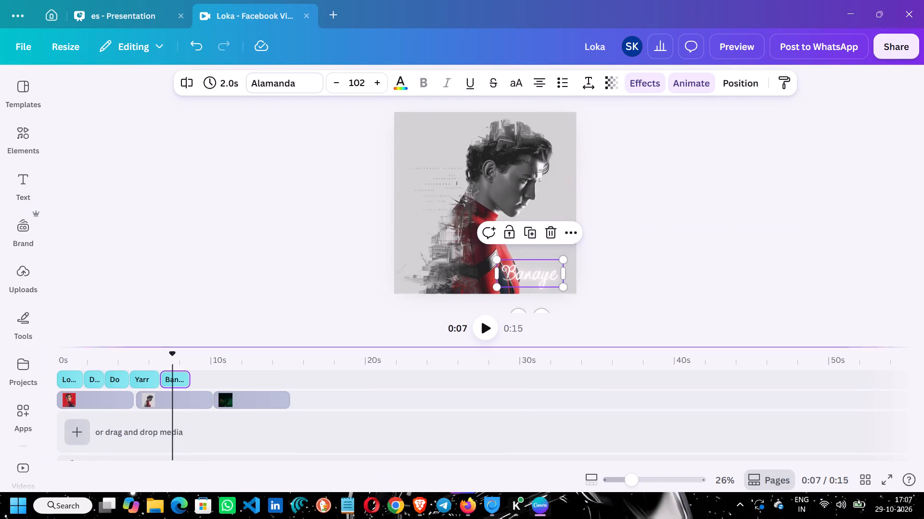
Apply the Brush reveal animation on enter to the first image, the portrait on the red background.
{"action": "left_click_drag", "start_coordinate": [172, 356], "coordinate": [23, 366]}
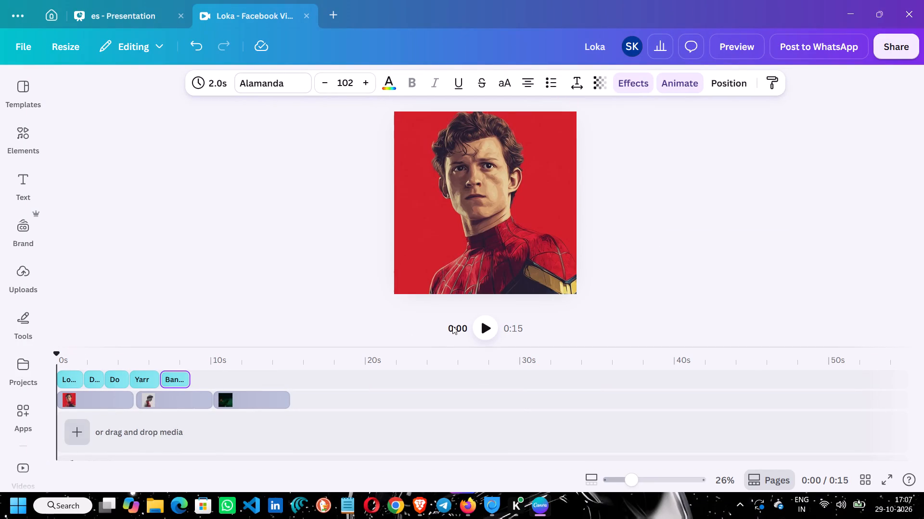
{"action": "left_click", "coordinate": [531, 214]}
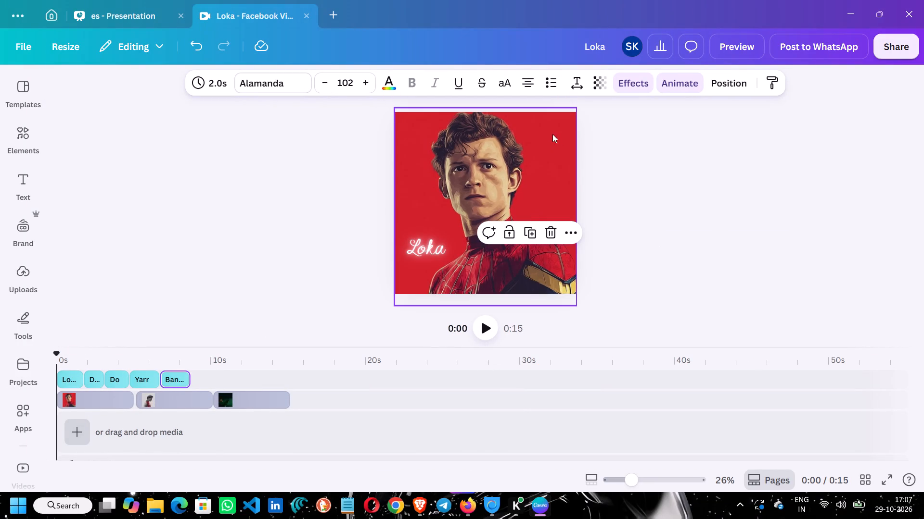
{"action": "left_click", "coordinate": [78, 400]}
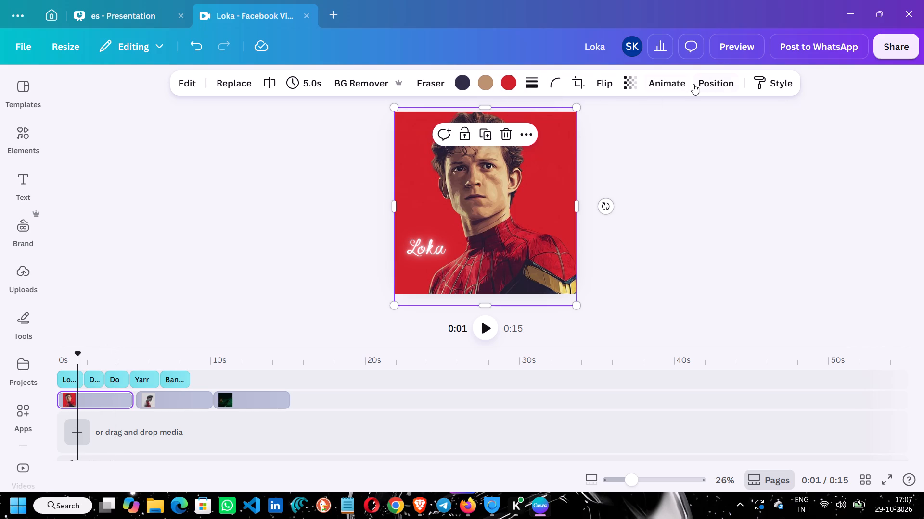
{"action": "left_click", "coordinate": [681, 86]}
{"action": "scroll", "coordinate": [172, 296], "scroll_direction": "down", "scroll_amount": 1}
{"action": "scroll", "coordinate": [172, 296], "scroll_direction": "up", "scroll_amount": 2}
{"action": "scroll", "coordinate": [173, 296], "scroll_direction": "down", "scroll_amount": 2}
{"action": "scroll", "coordinate": [173, 296], "scroll_direction": "up", "scroll_amount": 1}
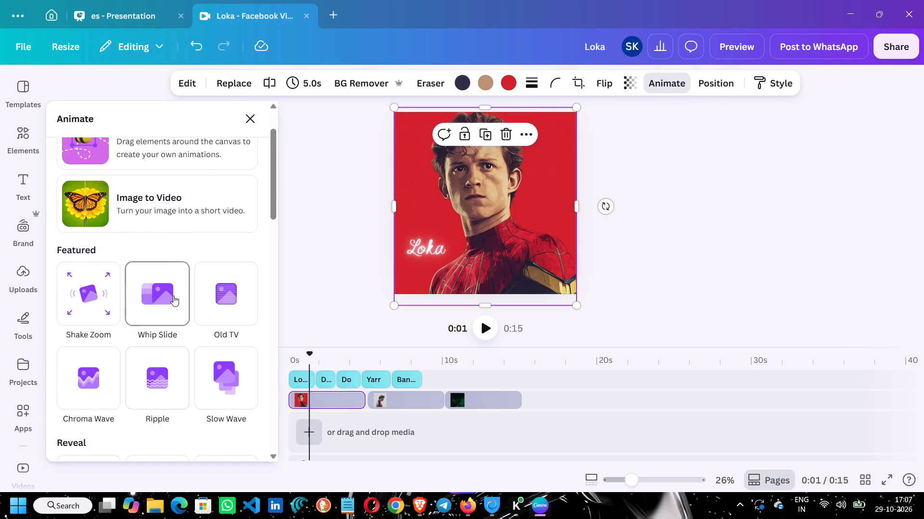
{"action": "scroll", "coordinate": [173, 296], "scroll_direction": "down", "scroll_amount": 2}
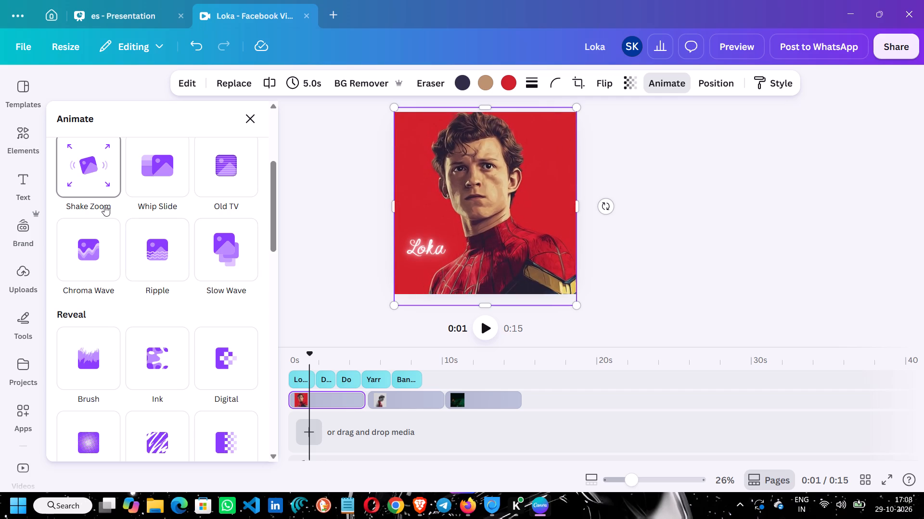
{"action": "scroll", "coordinate": [210, 292], "scroll_direction": "down", "scroll_amount": 1}
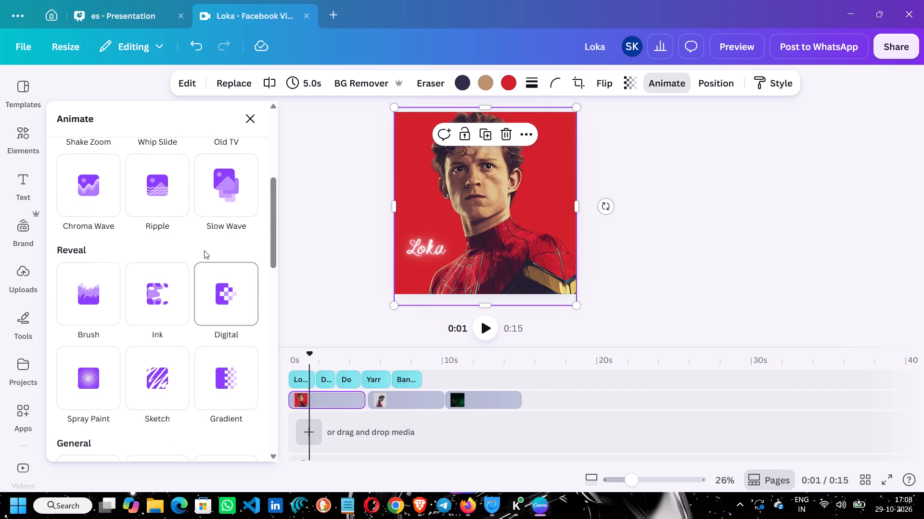
{"action": "left_click", "coordinate": [91, 289]}
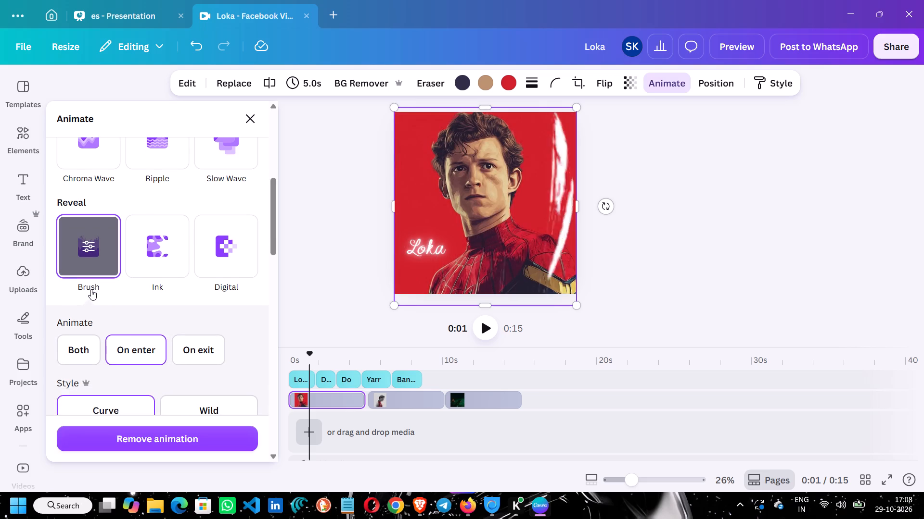
Set the first image's Brush animation to the Wild style on both enter and exit.
{"action": "scroll", "coordinate": [144, 327], "scroll_direction": "down", "scroll_amount": 2}
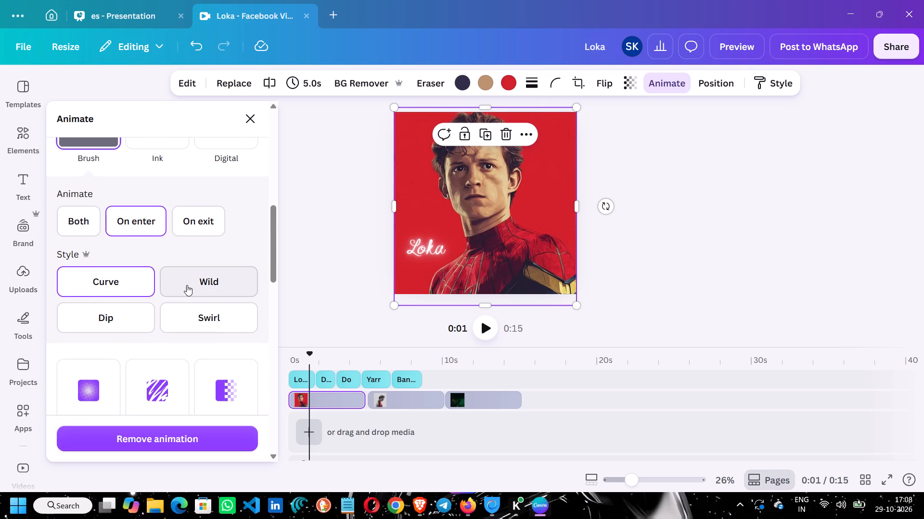
{"action": "left_click", "coordinate": [187, 284]}
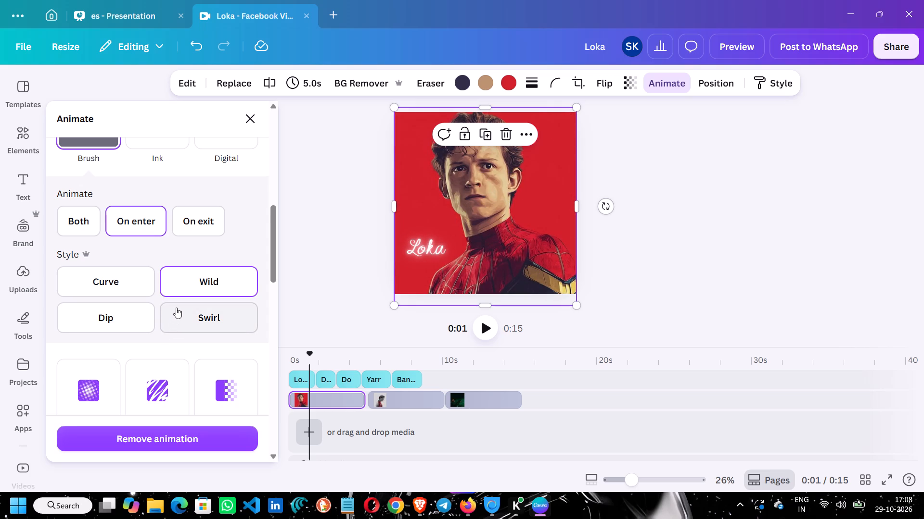
{"action": "scroll", "coordinate": [180, 308], "scroll_direction": "down", "scroll_amount": 1}
{"action": "scroll", "coordinate": [138, 213], "scroll_direction": "up", "scroll_amount": 1}
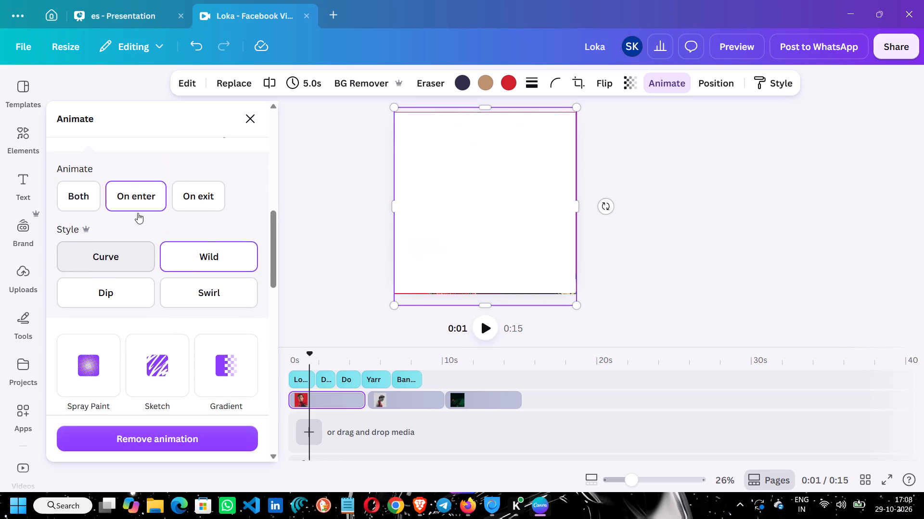
{"action": "scroll", "coordinate": [140, 242], "scroll_direction": "up", "scroll_amount": 1}
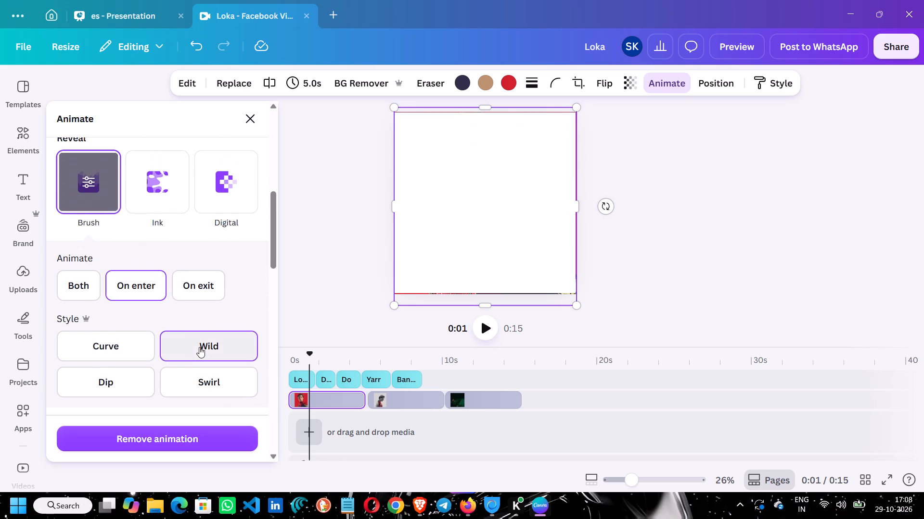
{"action": "left_click", "coordinate": [199, 347]}
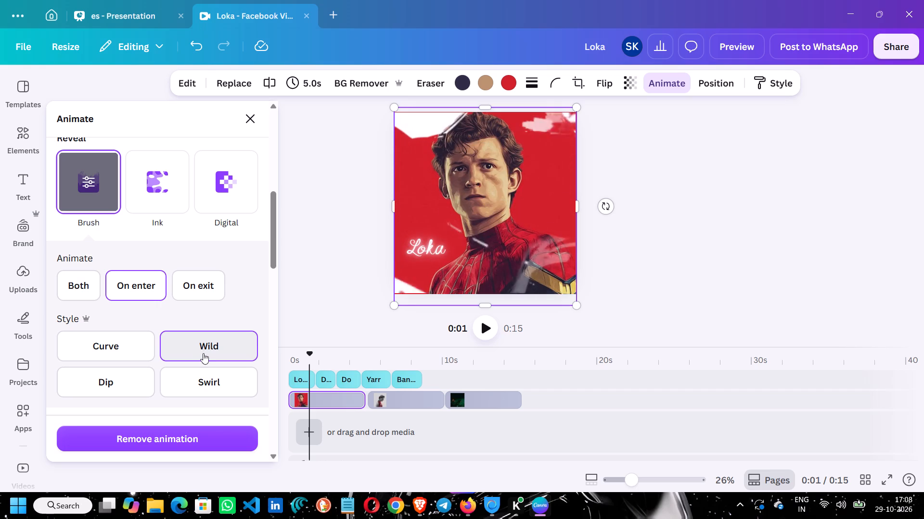
{"action": "scroll", "coordinate": [205, 353], "scroll_direction": "down", "scroll_amount": 4}
{"action": "scroll", "coordinate": [205, 351], "scroll_direction": "up", "scroll_amount": 5}
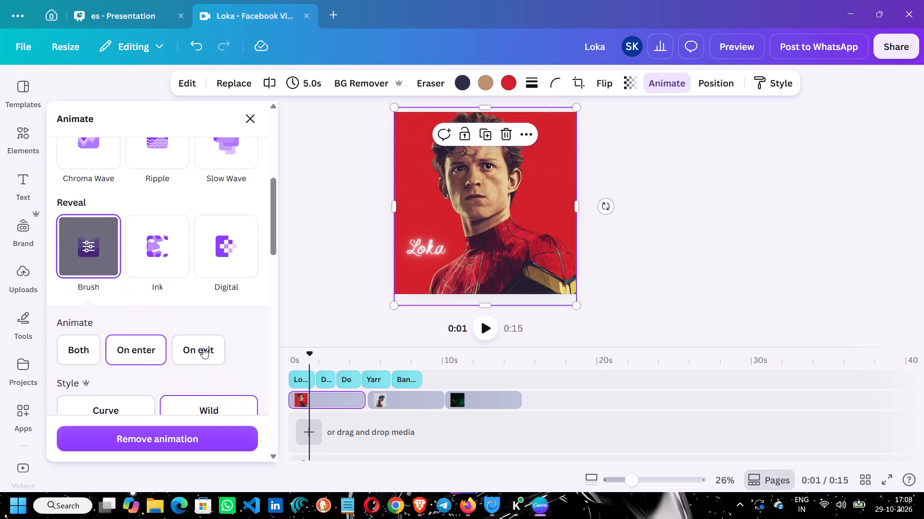
{"action": "left_click", "coordinate": [82, 353]}
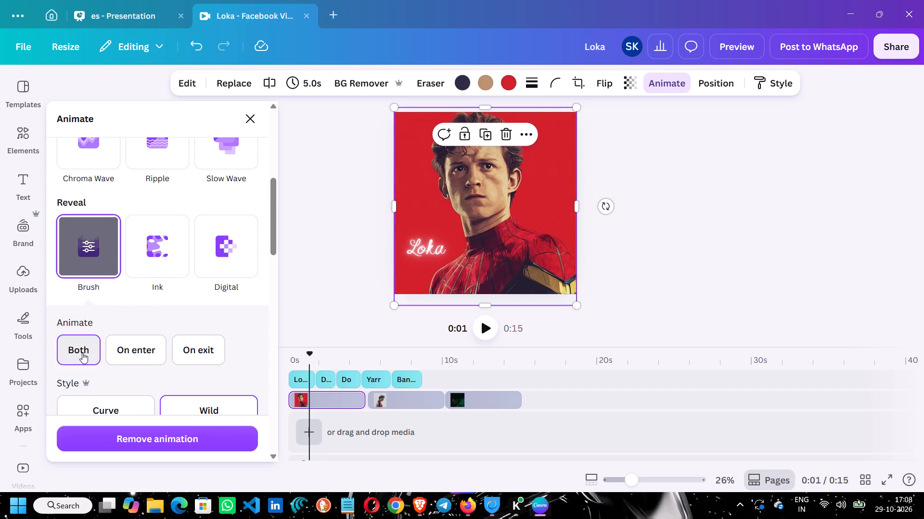
{"action": "scroll", "coordinate": [157, 356], "scroll_direction": "down", "scroll_amount": 1}
{"action": "scroll", "coordinate": [157, 356], "scroll_direction": "up", "scroll_amount": 2}
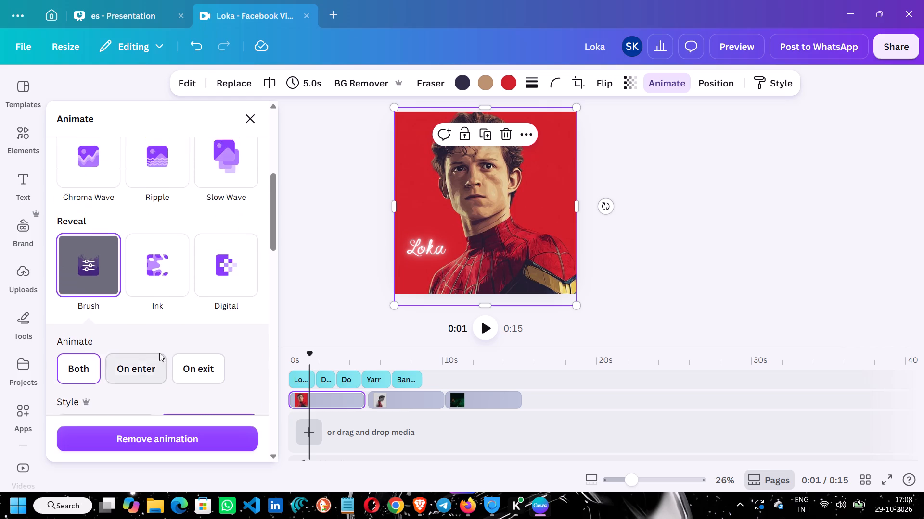
{"action": "scroll", "coordinate": [163, 349], "scroll_direction": "down", "scroll_amount": 3}
{"action": "scroll", "coordinate": [181, 337], "scroll_direction": "up", "scroll_amount": 5}
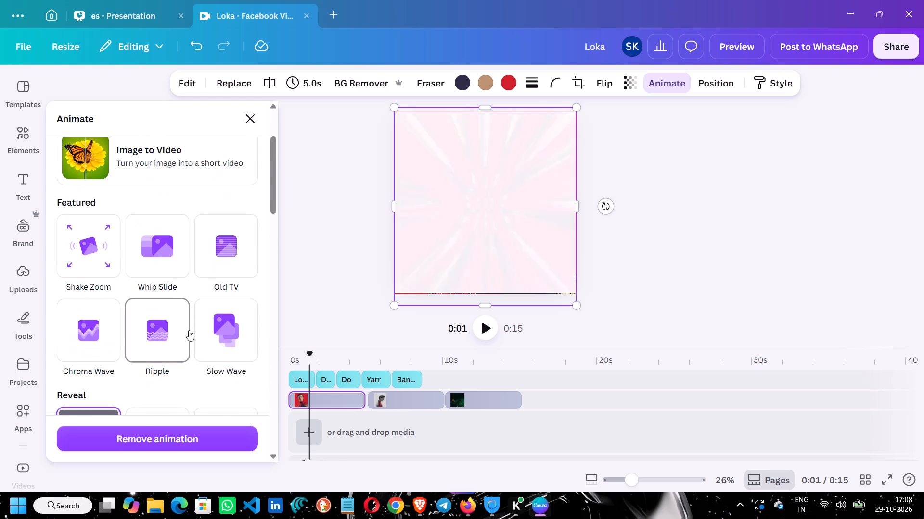
{"action": "scroll", "coordinate": [188, 330], "scroll_direction": "down", "scroll_amount": 3}
{"action": "scroll", "coordinate": [264, 333], "scroll_direction": "down", "scroll_amount": 3}
{"action": "scroll", "coordinate": [319, 336], "scroll_direction": "down", "scroll_amount": 1}
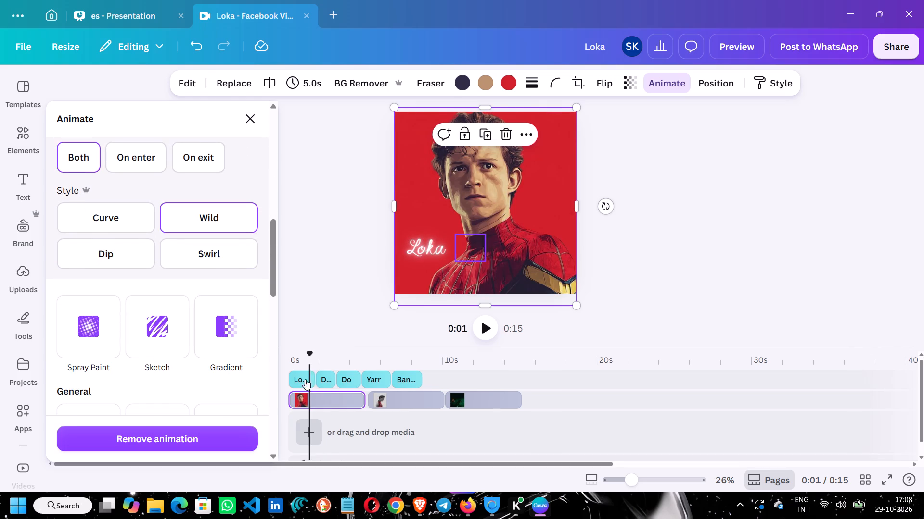
Trim the first image's clip, the portrait on the red background, to 2.2 s.
{"action": "left_click", "coordinate": [331, 404]}
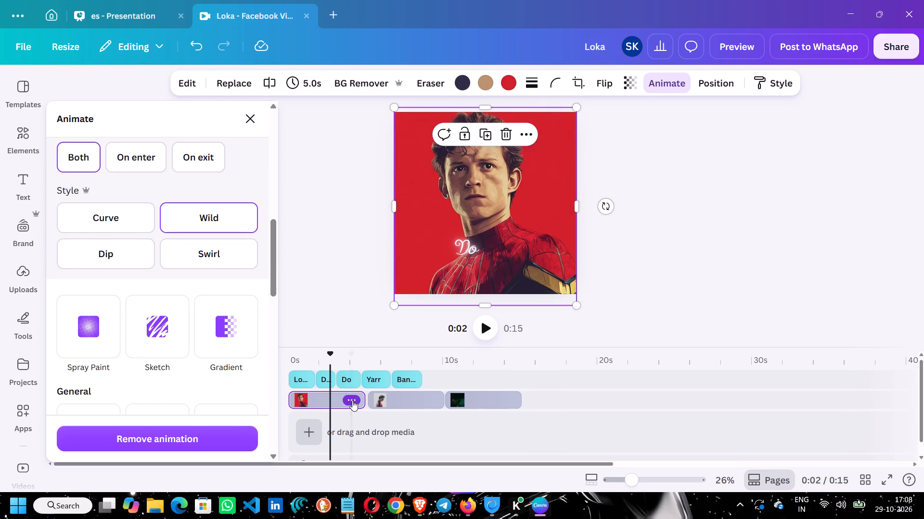
{"action": "left_click_drag", "start_coordinate": [362, 398], "coordinate": [320, 405]}
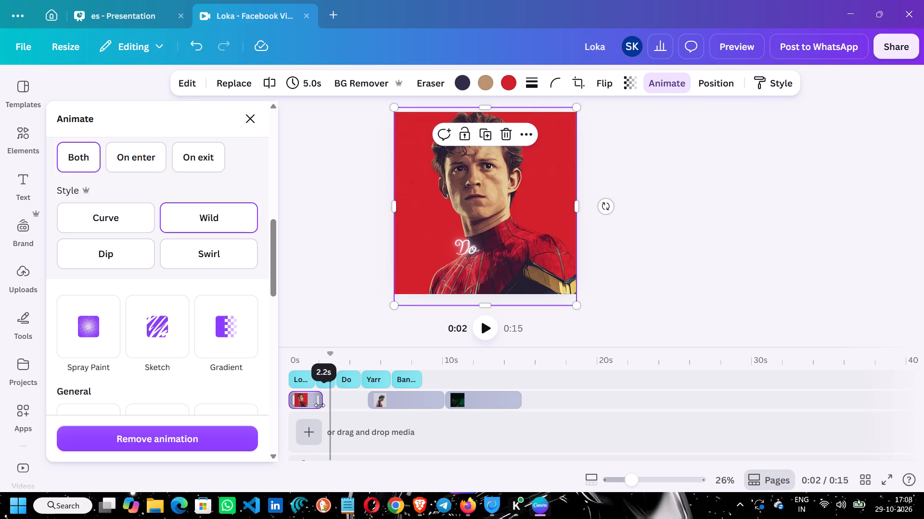
{"action": "left_click_drag", "start_coordinate": [320, 405], "coordinate": [319, 405]}
Move the second image, the grey side profile, directly after the first image's clip and trim it to 1.8 s.
{"action": "left_click_drag", "start_coordinate": [395, 403], "coordinate": [348, 404]}
{"action": "left_click_drag", "start_coordinate": [398, 400], "coordinate": [366, 406]}
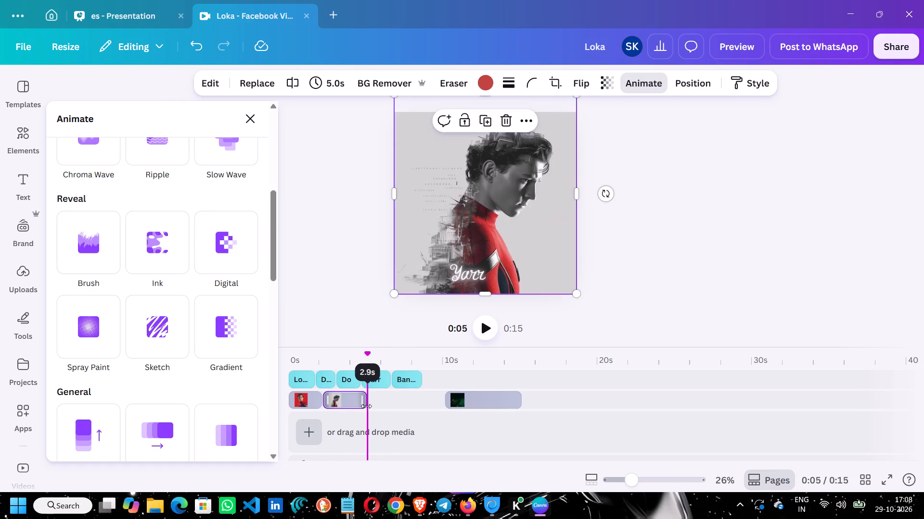
{"action": "left_click_drag", "start_coordinate": [366, 406], "coordinate": [349, 408]}
Apply the Sketch reveal animation to the second image, in the Swipe style on both enter and exit.
{"action": "left_click", "coordinate": [308, 399]}
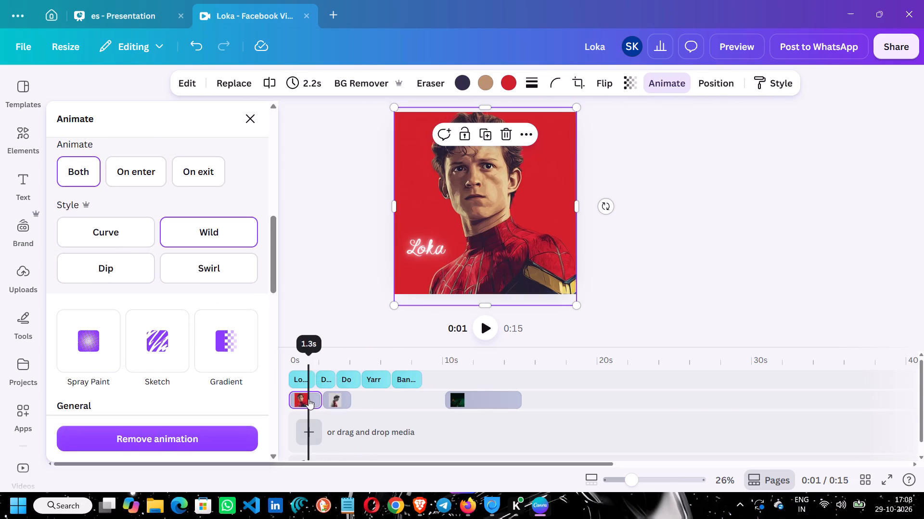
{"action": "left_click_drag", "start_coordinate": [308, 357], "coordinate": [301, 363]}
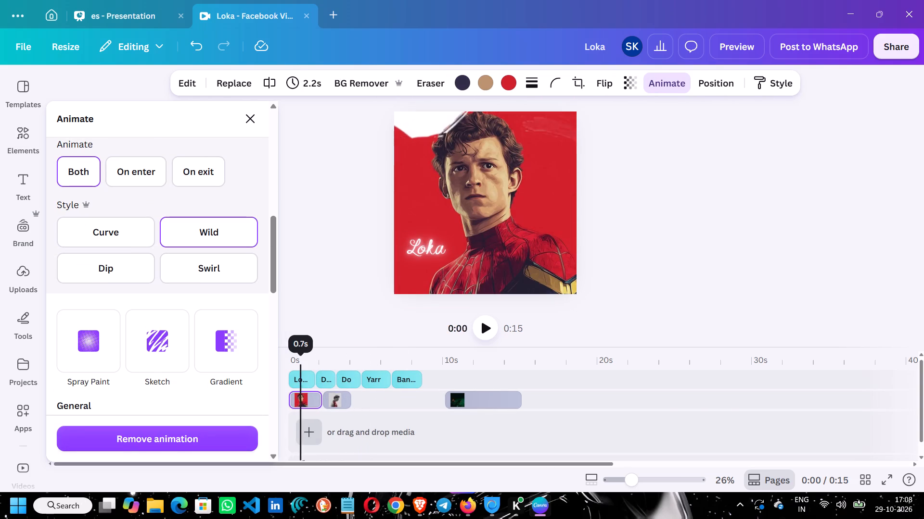
{"action": "left_click_drag", "start_coordinate": [301, 363], "coordinate": [319, 368]}
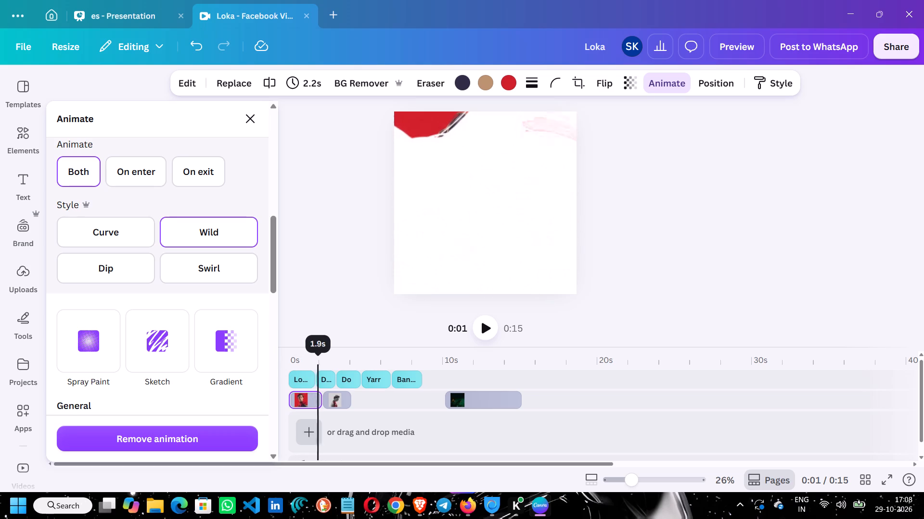
{"action": "left_click_drag", "start_coordinate": [319, 368], "coordinate": [324, 374]}
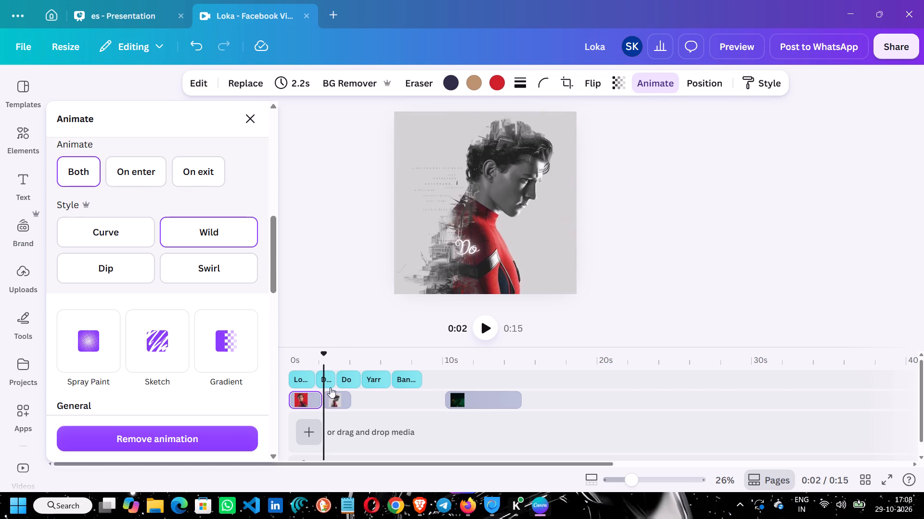
{"action": "left_click", "coordinate": [335, 396]}
{"action": "scroll", "coordinate": [189, 382], "scroll_direction": "down", "scroll_amount": 1}
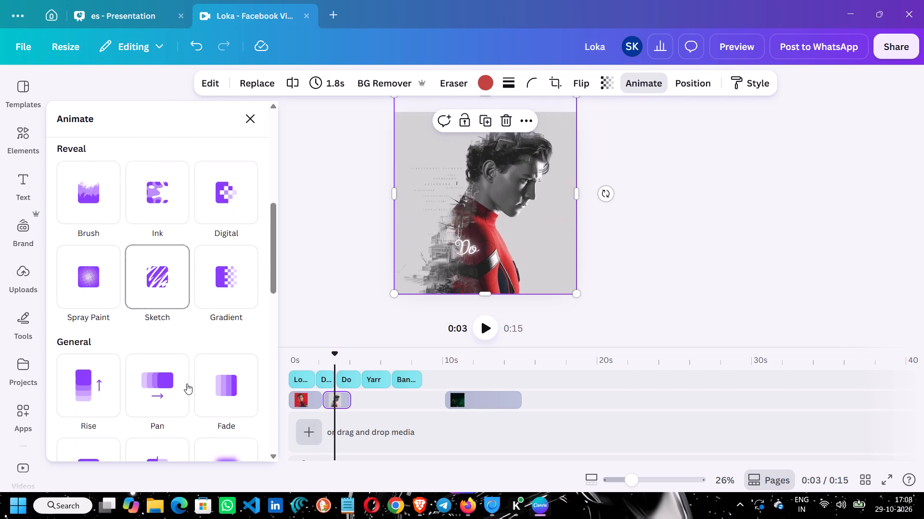
{"action": "scroll", "coordinate": [187, 383], "scroll_direction": "down", "scroll_amount": 2}
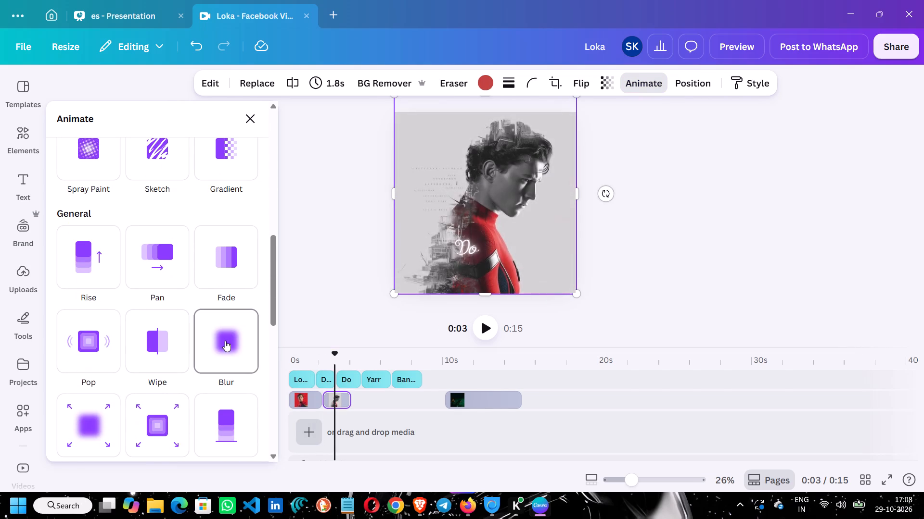
{"action": "scroll", "coordinate": [193, 358], "scroll_direction": "up", "scroll_amount": 1}
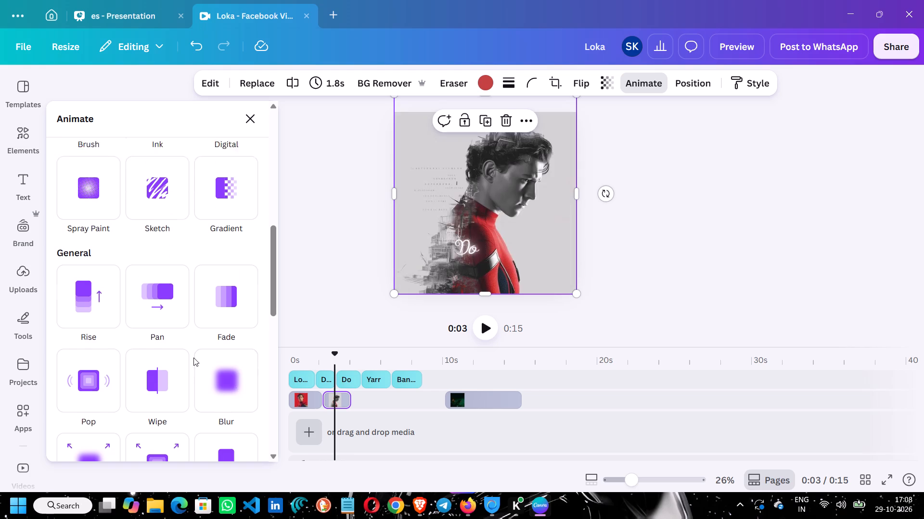
{"action": "scroll", "coordinate": [193, 358], "scroll_direction": "up", "scroll_amount": 2}
{"action": "left_click", "coordinate": [163, 353]}
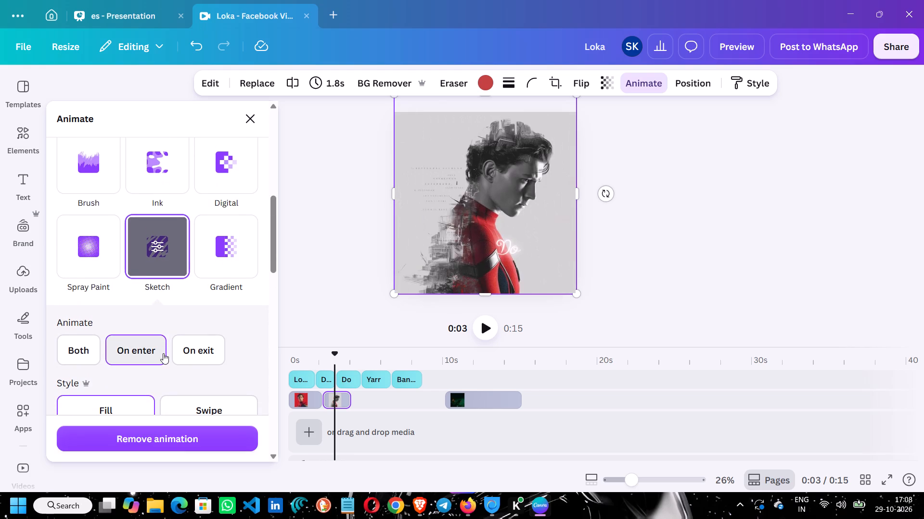
{"action": "scroll", "coordinate": [176, 340], "scroll_direction": "down", "scroll_amount": 2}
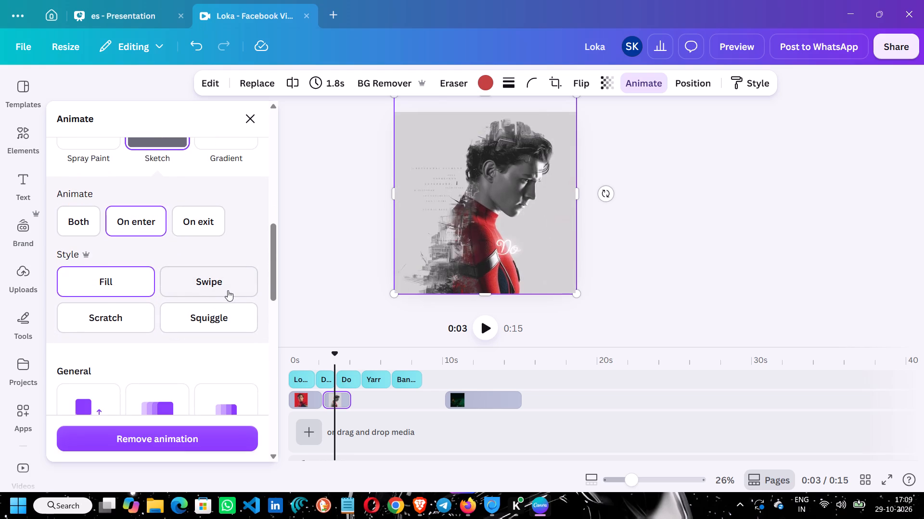
{"action": "left_click", "coordinate": [226, 288]}
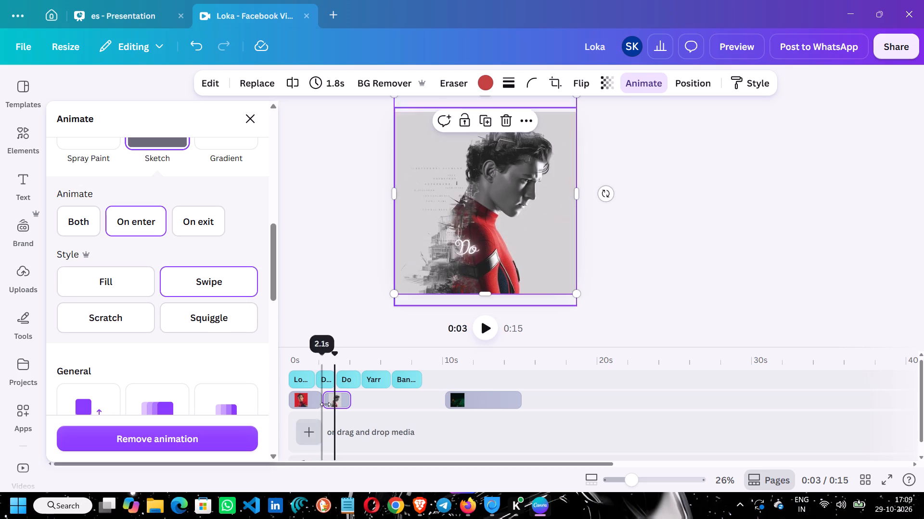
{"action": "left_click", "coordinate": [82, 227]}
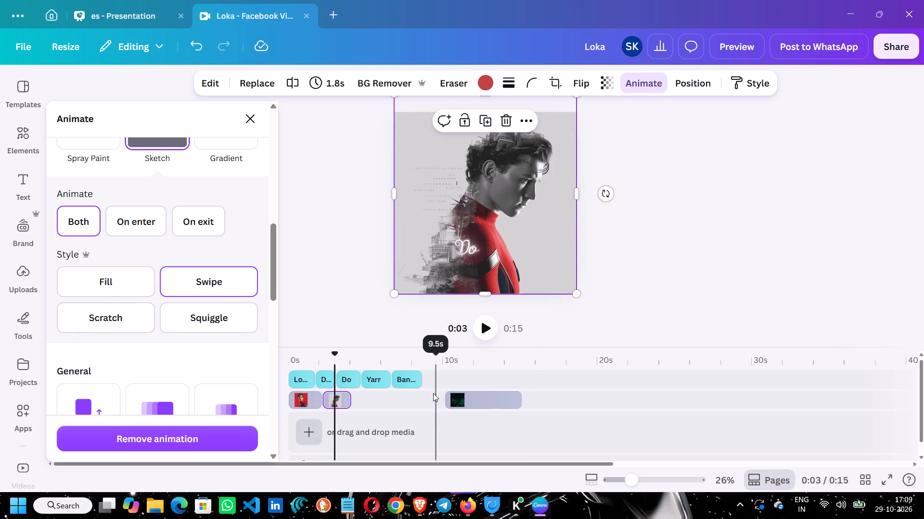
Move the third image, the dark green figure, directly after the second image's clip and trim it to 2.0 s.
{"action": "left_click_drag", "start_coordinate": [465, 399], "coordinate": [372, 396]}
{"action": "scroll", "coordinate": [239, 361], "scroll_direction": "down", "scroll_amount": 2}
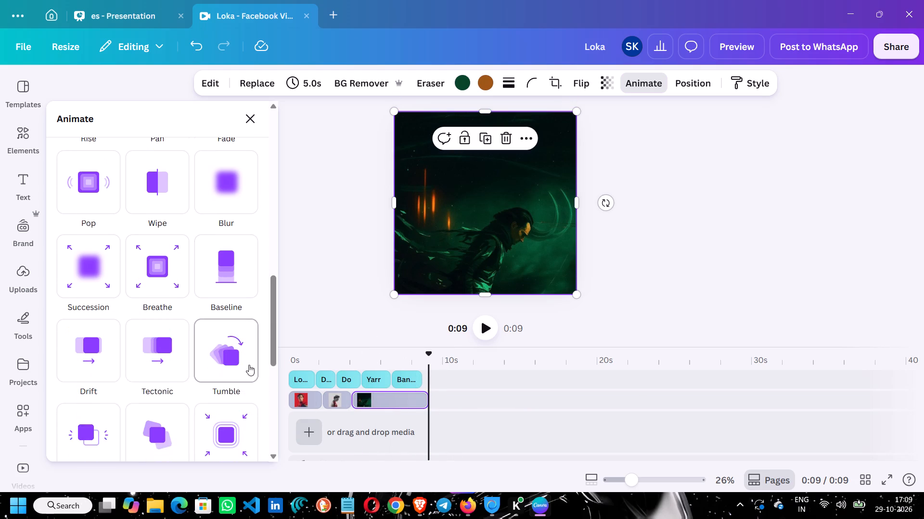
{"action": "scroll", "coordinate": [224, 382], "scroll_direction": "down", "scroll_amount": 2}
{"action": "left_click_drag", "start_coordinate": [425, 398], "coordinate": [406, 399]}
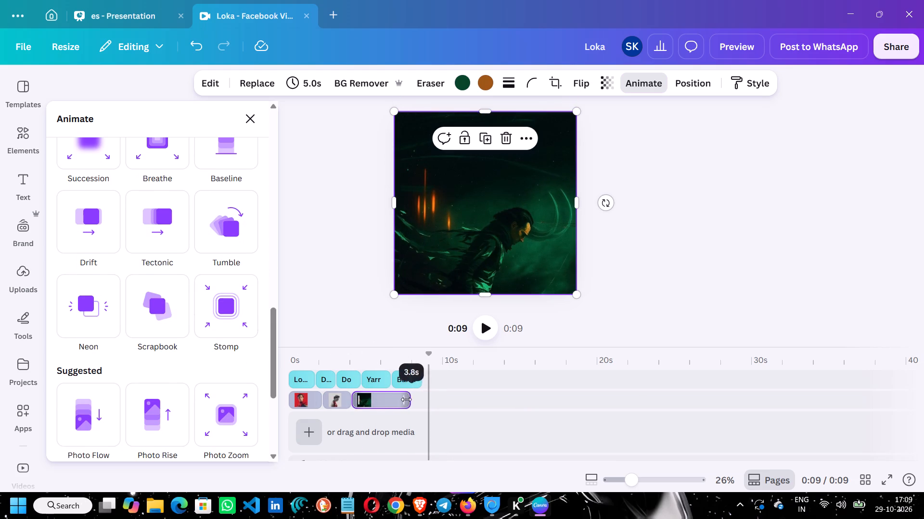
{"action": "left_click_drag", "start_coordinate": [406, 399], "coordinate": [379, 409]}
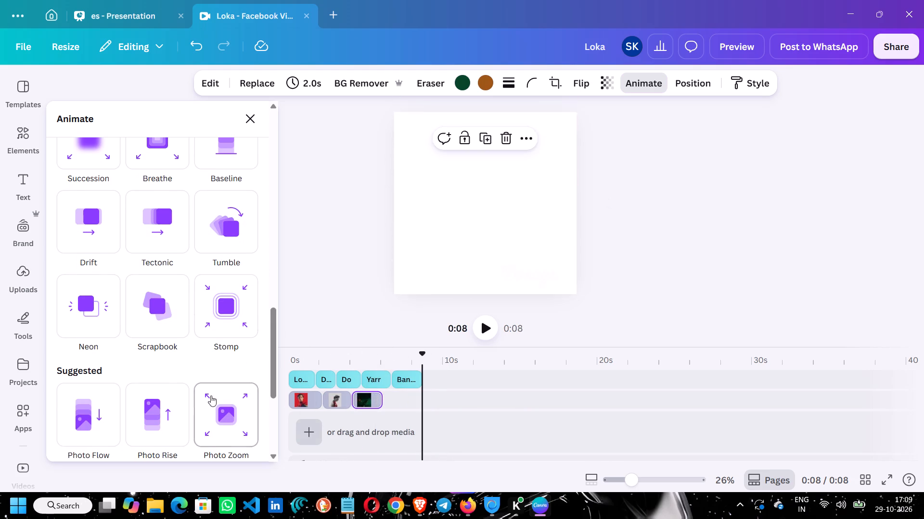
Apply the Blur animation to the third image on both enter and exit.
{"action": "scroll", "coordinate": [209, 395], "scroll_direction": "down", "scroll_amount": 3}
{"action": "scroll", "coordinate": [193, 360], "scroll_direction": "up", "scroll_amount": 7}
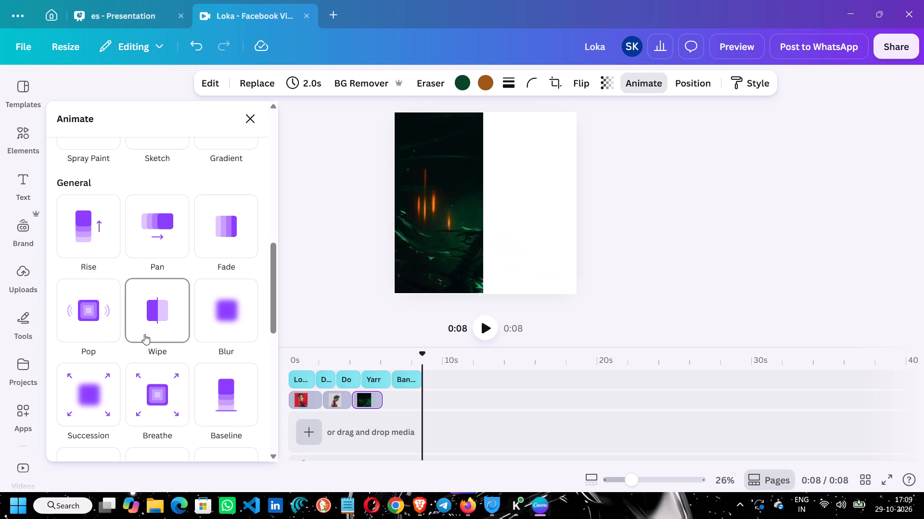
{"action": "left_click", "coordinate": [216, 324]}
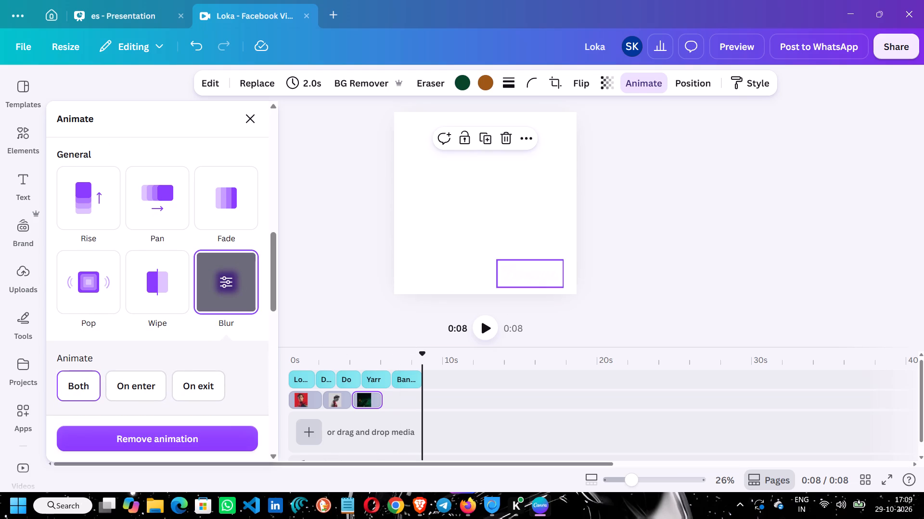
{"action": "left_click_drag", "start_coordinate": [421, 355], "coordinate": [262, 368]}
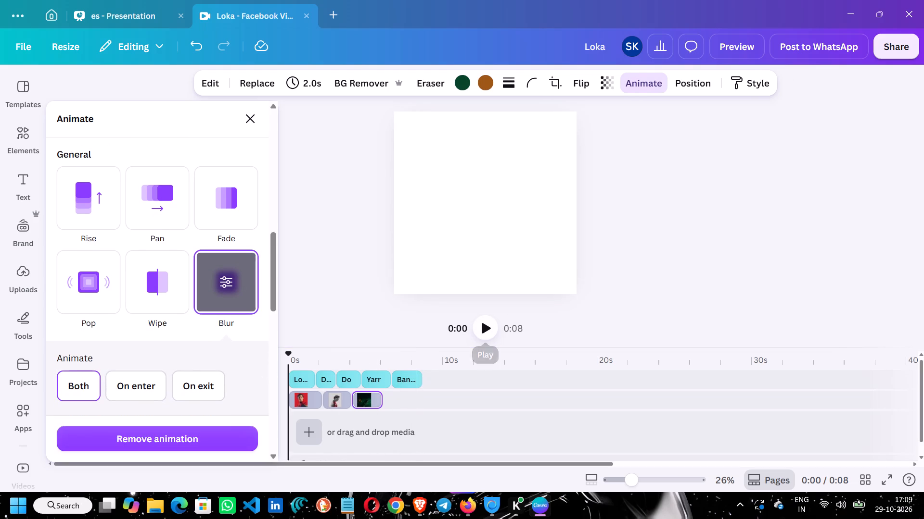
Add the fourth image, the man in the black suit, from the uploads to the timeline as its own clip.
{"action": "left_click", "coordinate": [388, 397]}
{"action": "left_click", "coordinate": [115, 277]}
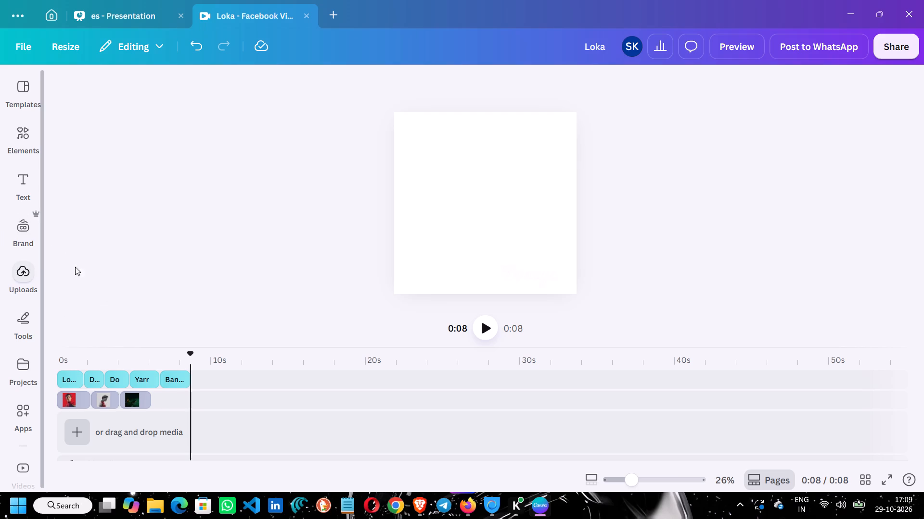
{"action": "left_click", "coordinate": [163, 400]}
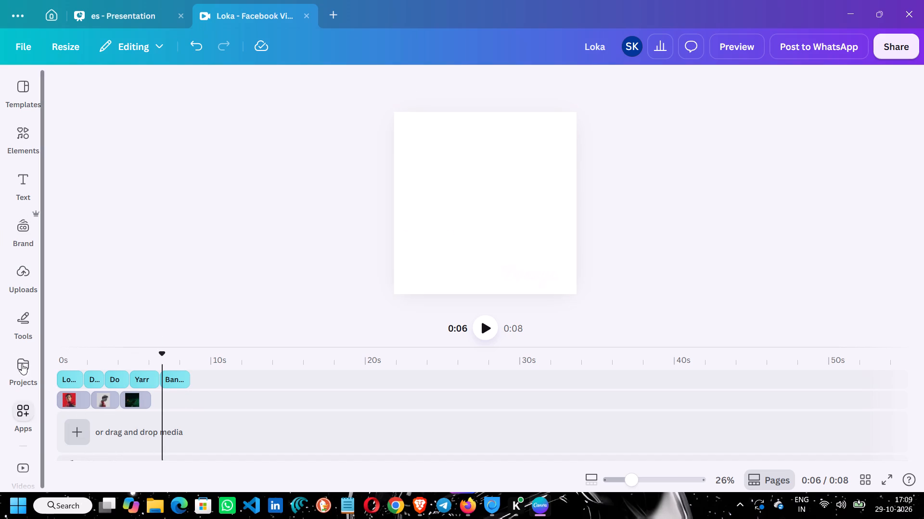
{"action": "left_click", "coordinate": [22, 272]}
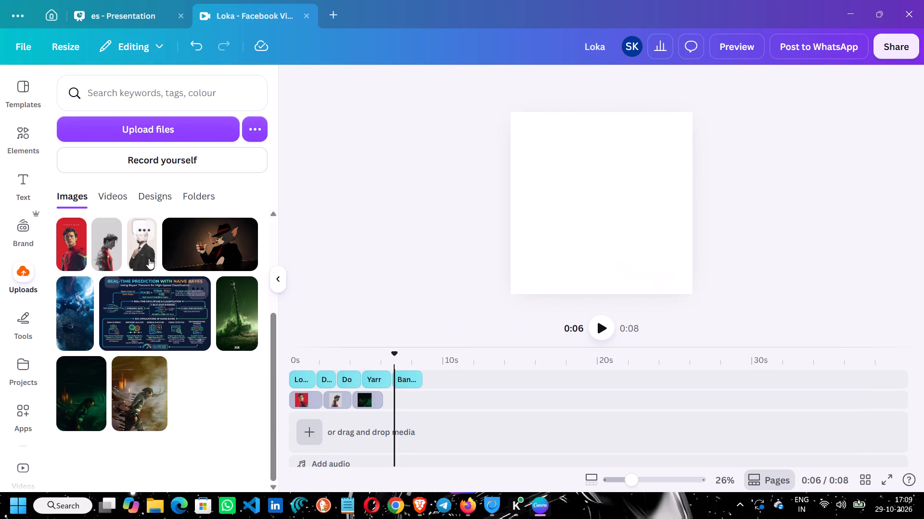
{"action": "left_click", "coordinate": [141, 251]}
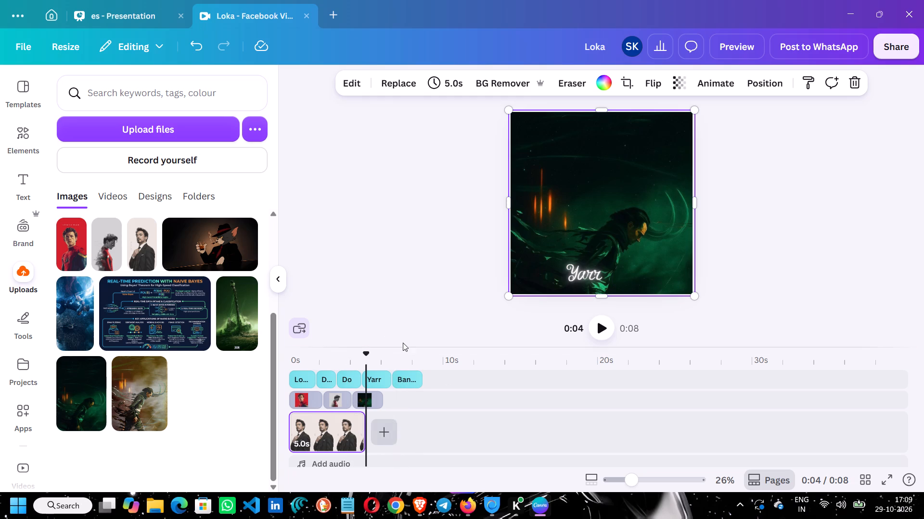
{"action": "key", "text": "ctrl+z"}
{"action": "left_click_drag", "start_coordinate": [143, 246], "coordinate": [398, 384]}
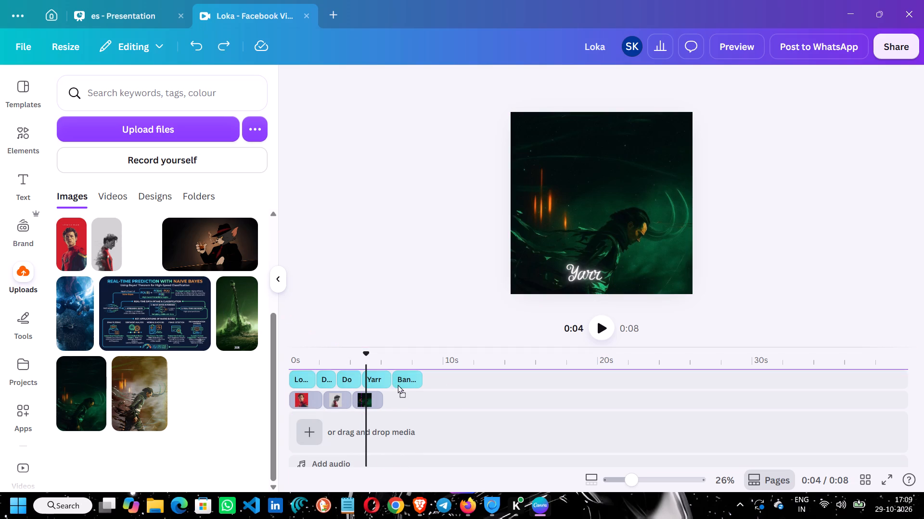
{"action": "left_click_drag", "start_coordinate": [398, 384], "coordinate": [393, 387]}
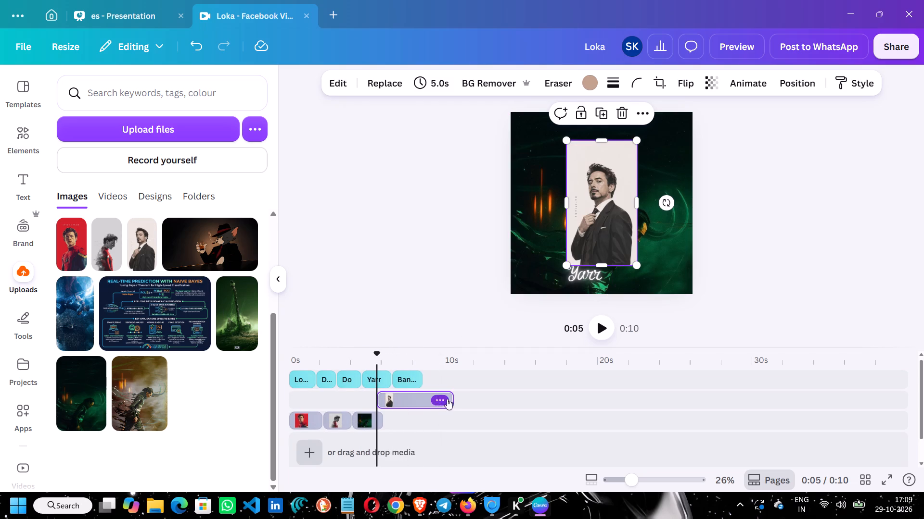
Move the fourth image directly after the third image's clip and trim it to 2.5 s, ending with the "Banaye" caption.
{"action": "left_click_drag", "start_coordinate": [453, 398], "coordinate": [411, 402]}
{"action": "left_click_drag", "start_coordinate": [394, 396], "coordinate": [394, 399]}
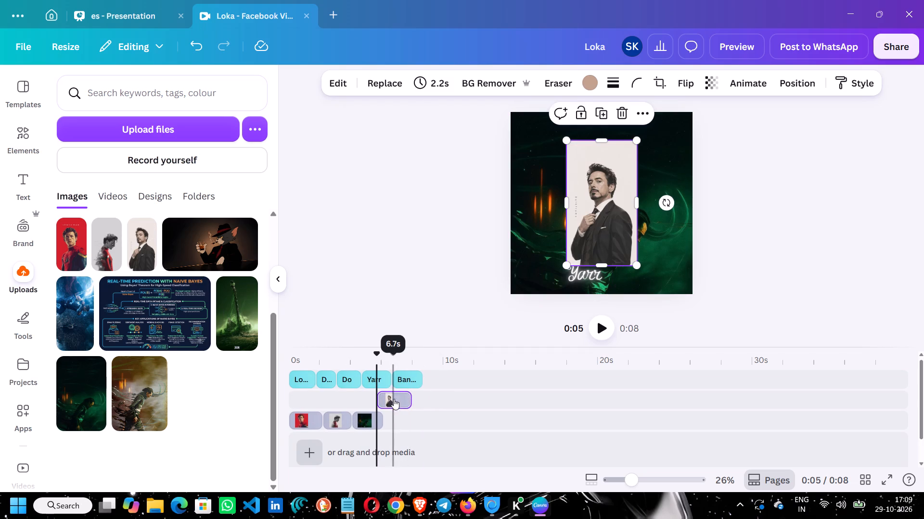
{"action": "left_click_drag", "start_coordinate": [394, 399], "coordinate": [396, 418]}
{"action": "left_click_drag", "start_coordinate": [393, 397], "coordinate": [406, 408]}
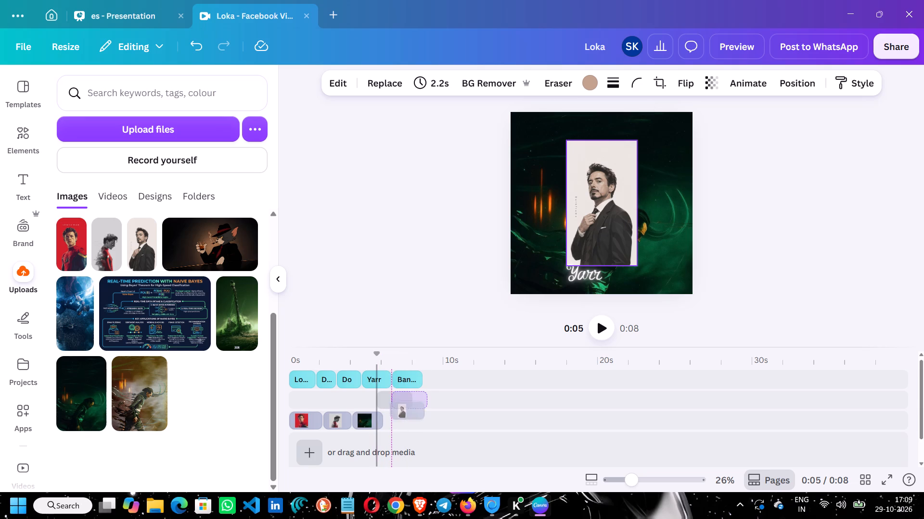
{"action": "left_click_drag", "start_coordinate": [406, 408], "coordinate": [396, 415]}
{"action": "left_click_drag", "start_coordinate": [396, 415], "coordinate": [400, 420]}
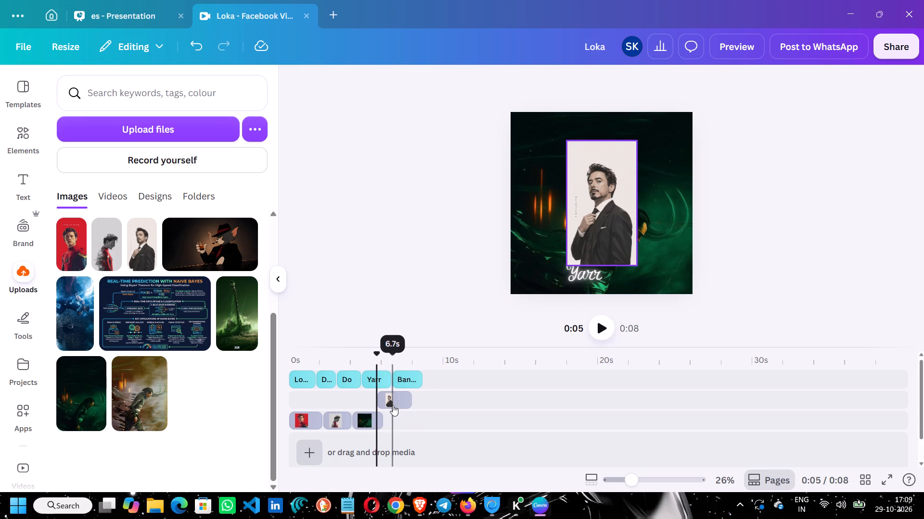
{"action": "left_click_drag", "start_coordinate": [392, 402], "coordinate": [399, 402]}
{"action": "left_click", "coordinate": [401, 400]}
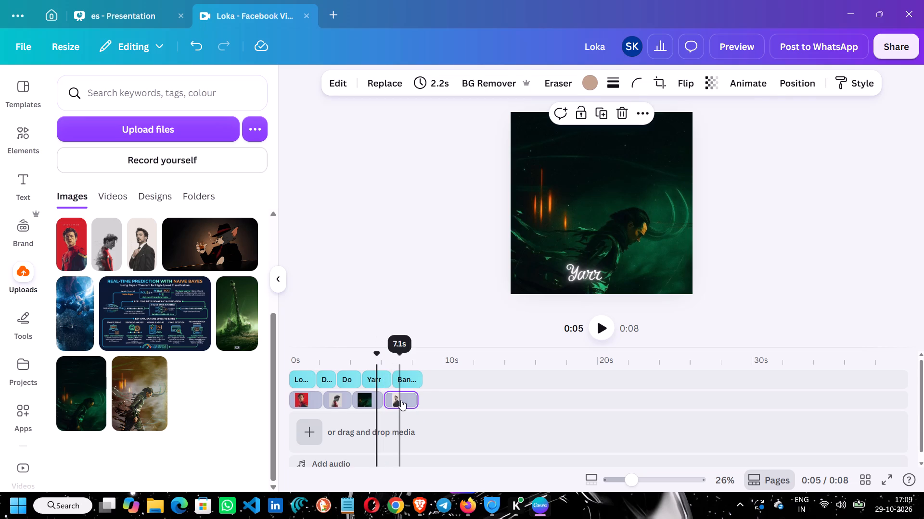
{"action": "left_click", "coordinate": [411, 400]}
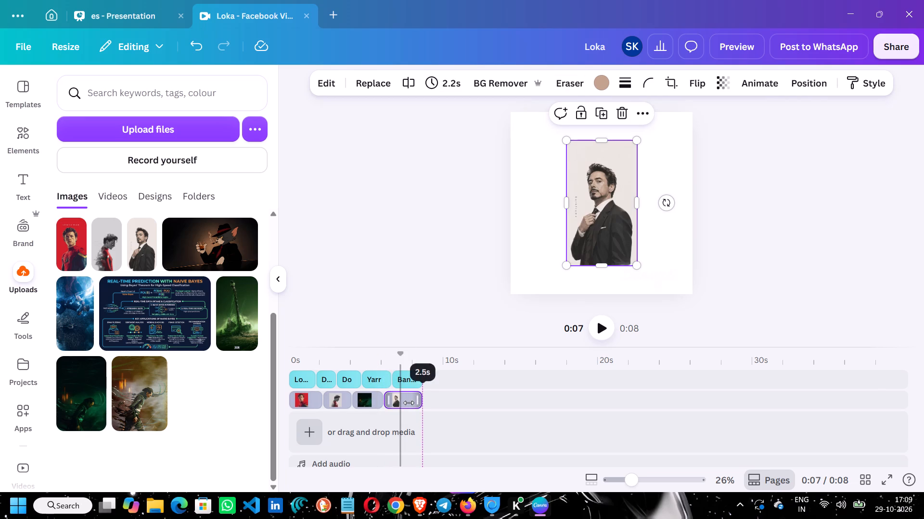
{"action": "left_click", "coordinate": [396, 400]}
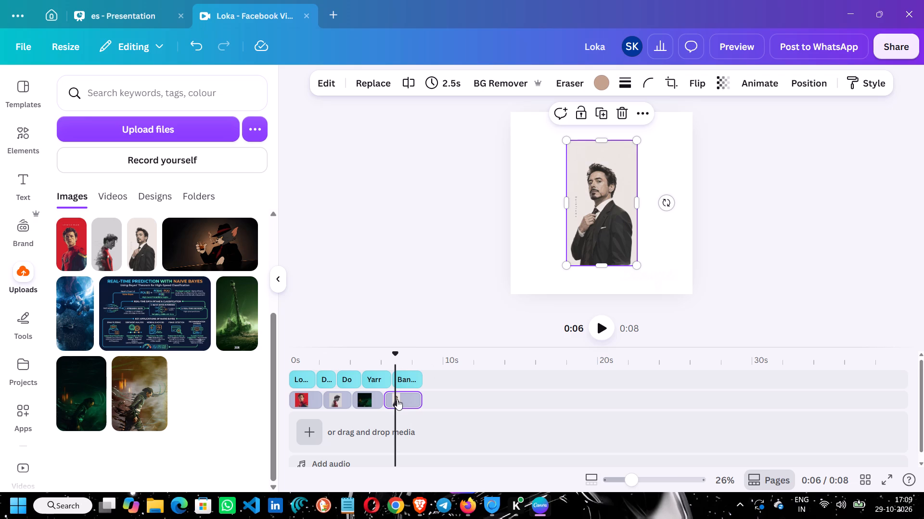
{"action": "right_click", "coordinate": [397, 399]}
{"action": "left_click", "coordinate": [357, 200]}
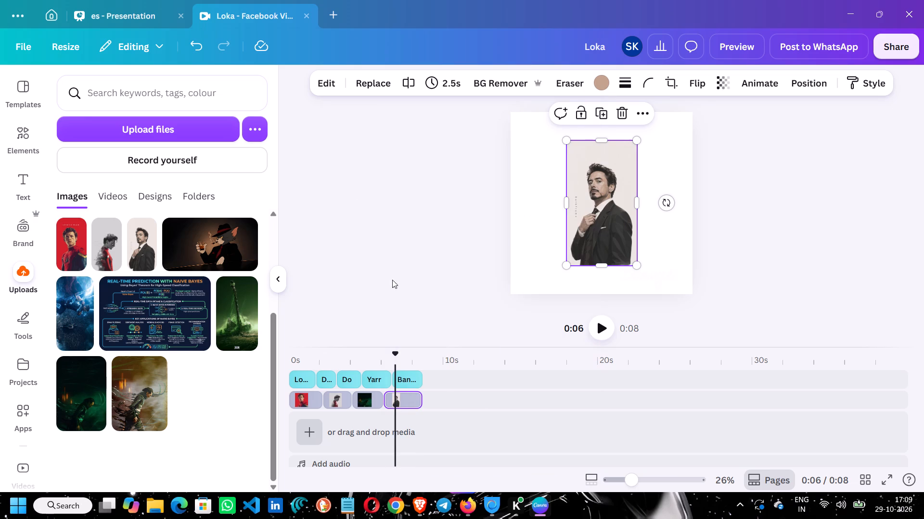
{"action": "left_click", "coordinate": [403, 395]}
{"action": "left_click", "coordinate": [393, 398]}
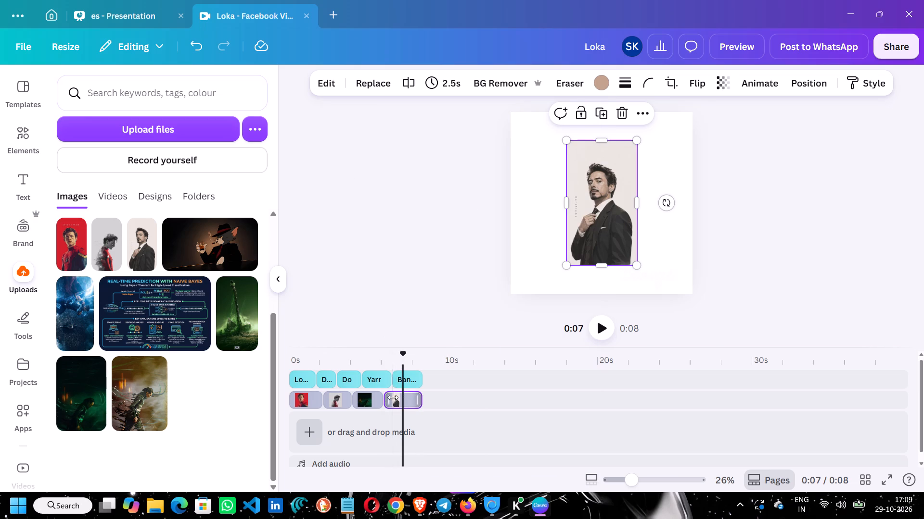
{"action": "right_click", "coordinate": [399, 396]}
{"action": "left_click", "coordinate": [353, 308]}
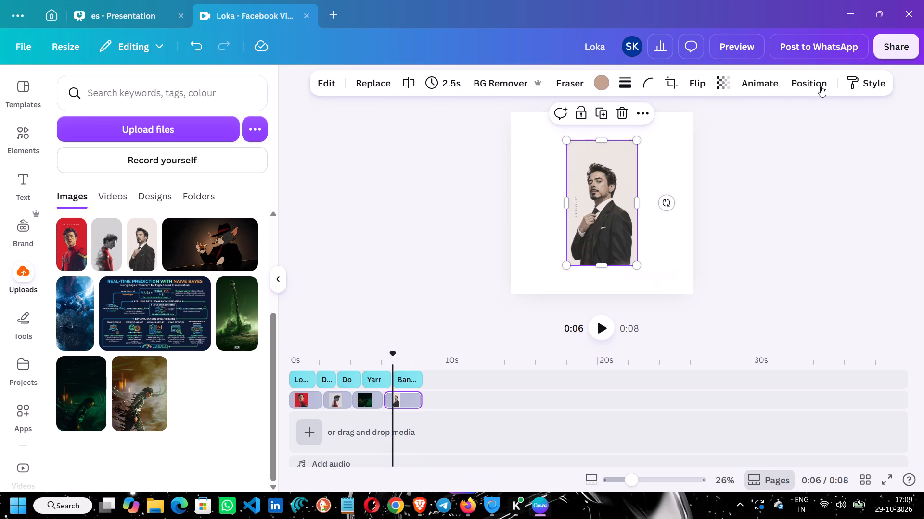
Apply the Ink reveal animation to the fourth image.
{"action": "left_click", "coordinate": [747, 82]}
{"action": "scroll", "coordinate": [217, 342], "scroll_direction": "down", "scroll_amount": 3}
{"action": "scroll", "coordinate": [172, 345], "scroll_direction": "down", "scroll_amount": 1}
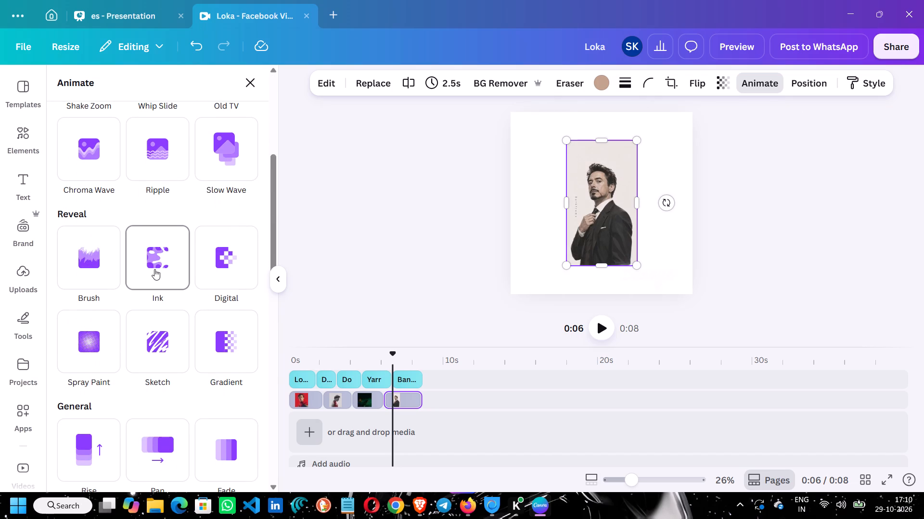
{"action": "left_click", "coordinate": [155, 269]}
Enlarge the fourth image and extend its edges until it fills the whole square canvas behind "Banaye".
{"action": "left_click", "coordinate": [599, 242]}
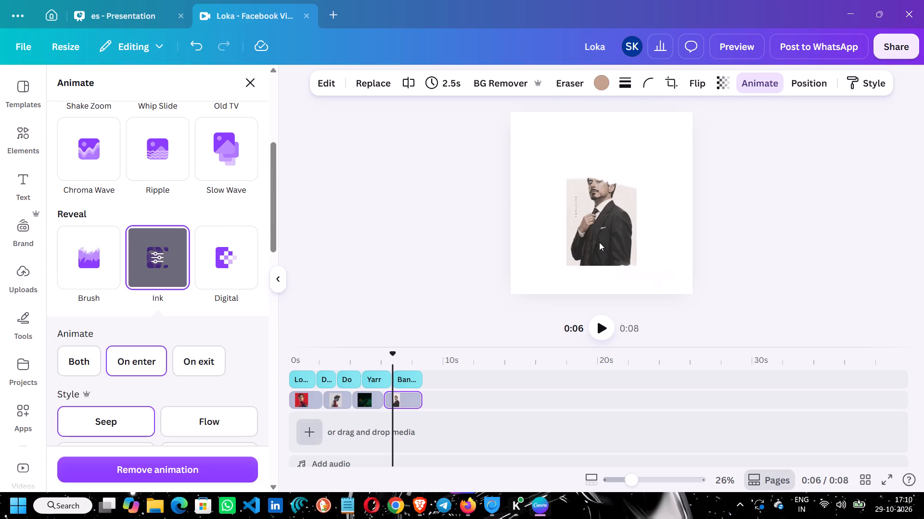
{"action": "left_click_drag", "start_coordinate": [638, 266], "coordinate": [660, 289]}
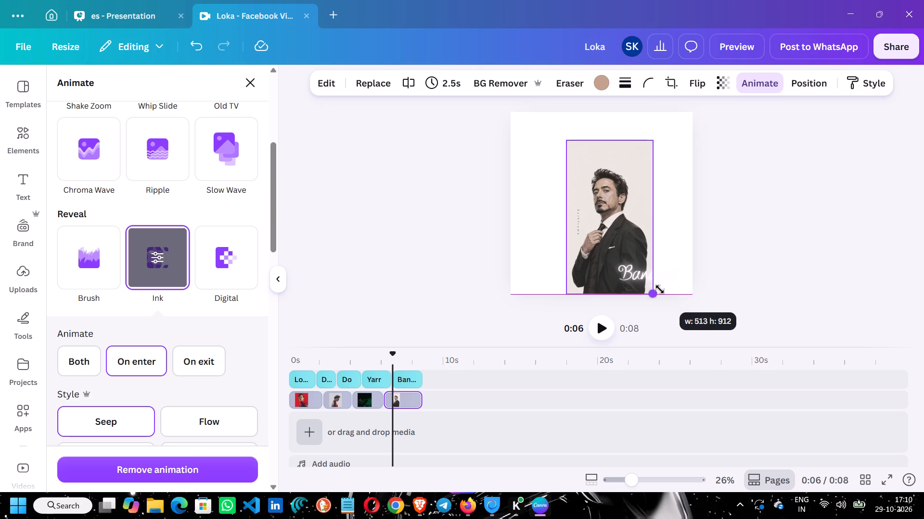
{"action": "left_click_drag", "start_coordinate": [660, 289], "coordinate": [661, 291]}
{"action": "left_click_drag", "start_coordinate": [565, 216], "coordinate": [513, 218]}
{"action": "left_click_drag", "start_coordinate": [655, 215], "coordinate": [700, 222]}
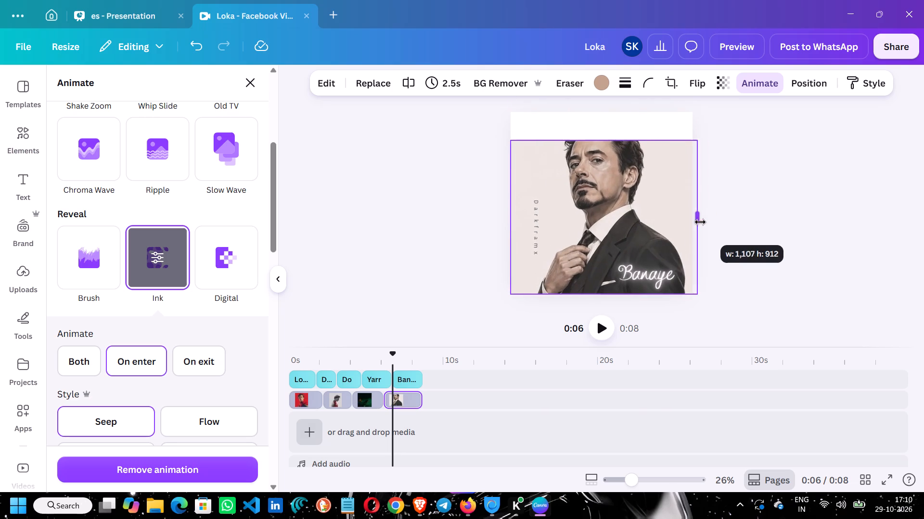
{"action": "left_click_drag", "start_coordinate": [700, 222], "coordinate": [694, 223]}
{"action": "left_click_drag", "start_coordinate": [599, 140], "coordinate": [600, 136]}
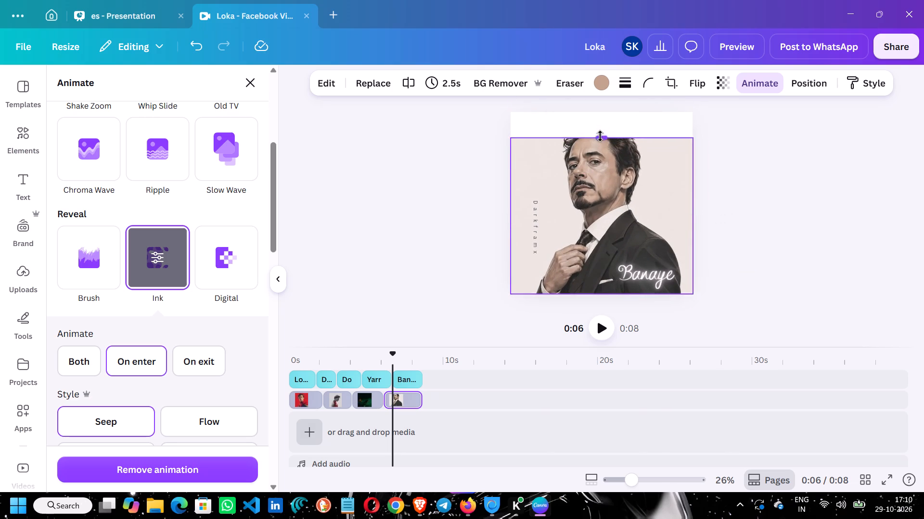
{"action": "left_click_drag", "start_coordinate": [600, 136], "coordinate": [604, 108]}
{"action": "left_click", "coordinate": [872, 258]}
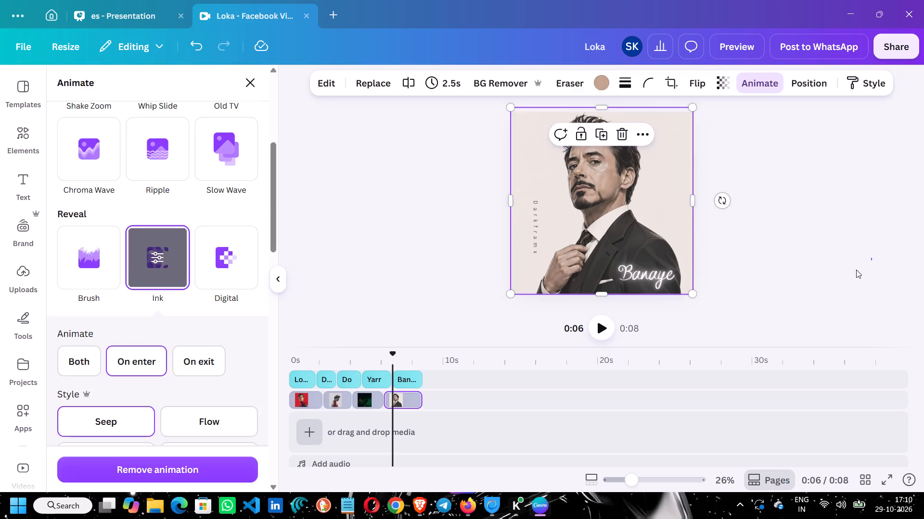
Set the fourth image's Ink animation to play on both enter and exit.
{"action": "left_click_drag", "start_coordinate": [393, 354], "coordinate": [386, 355]}
{"action": "left_click", "coordinate": [397, 399]}
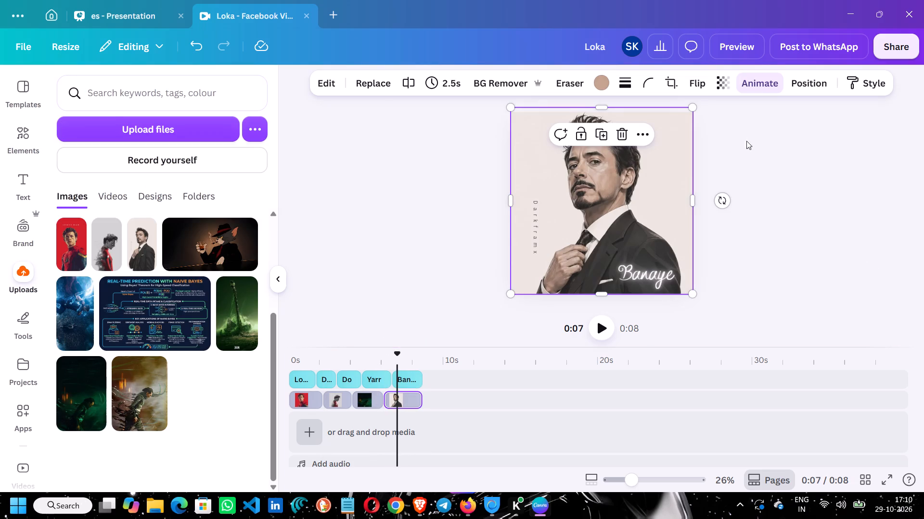
{"action": "left_click", "coordinate": [756, 87]}
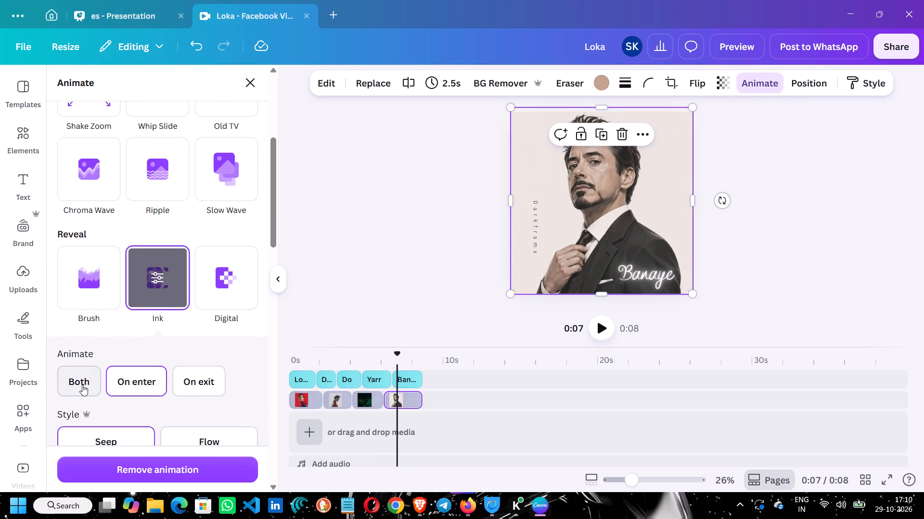
{"action": "left_click", "coordinate": [82, 385]}
Lengthen the third image's clip to 2.2 s and move the fourth image's clip directly after it.
{"action": "left_click", "coordinate": [345, 396]}
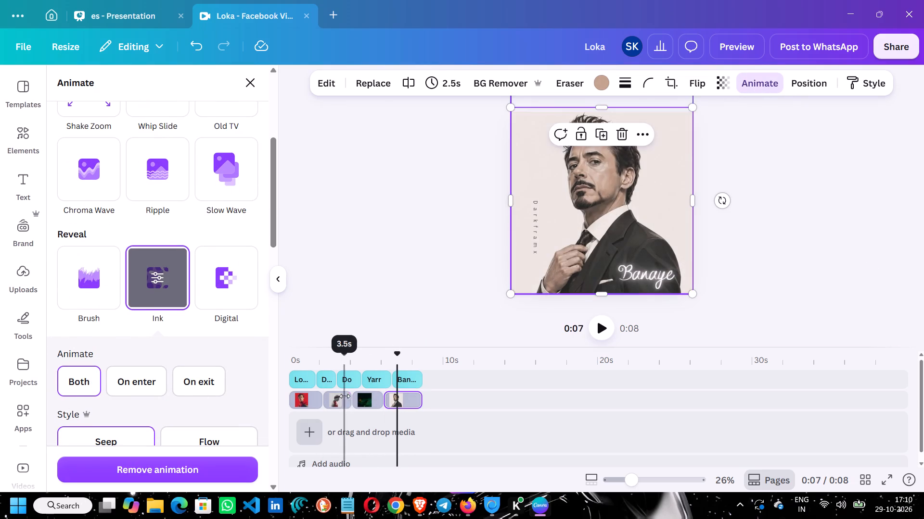
{"action": "left_click", "coordinate": [347, 402]}
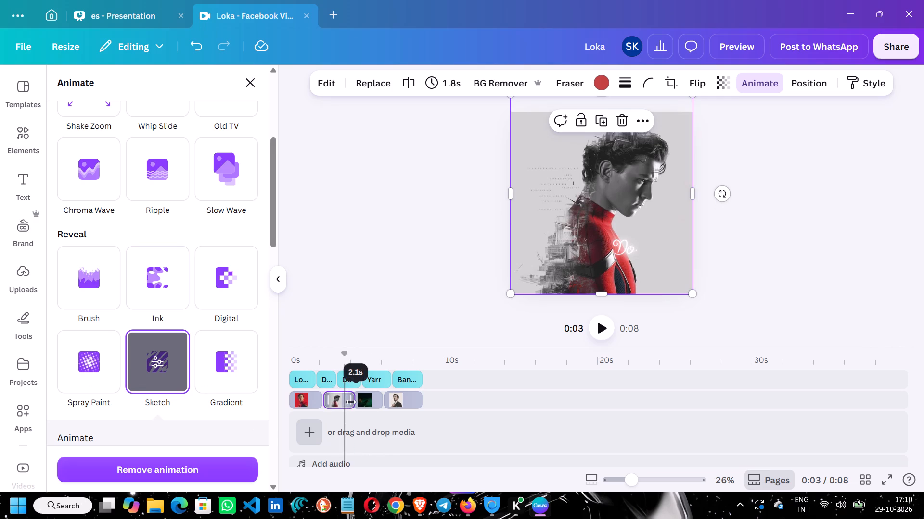
{"action": "left_click", "coordinate": [370, 401]}
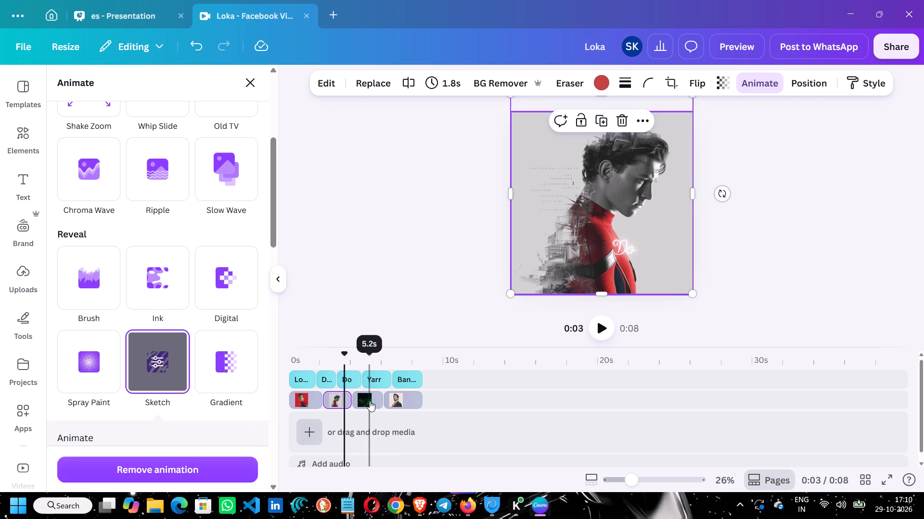
{"action": "left_click_drag", "start_coordinate": [381, 401], "coordinate": [385, 404]}
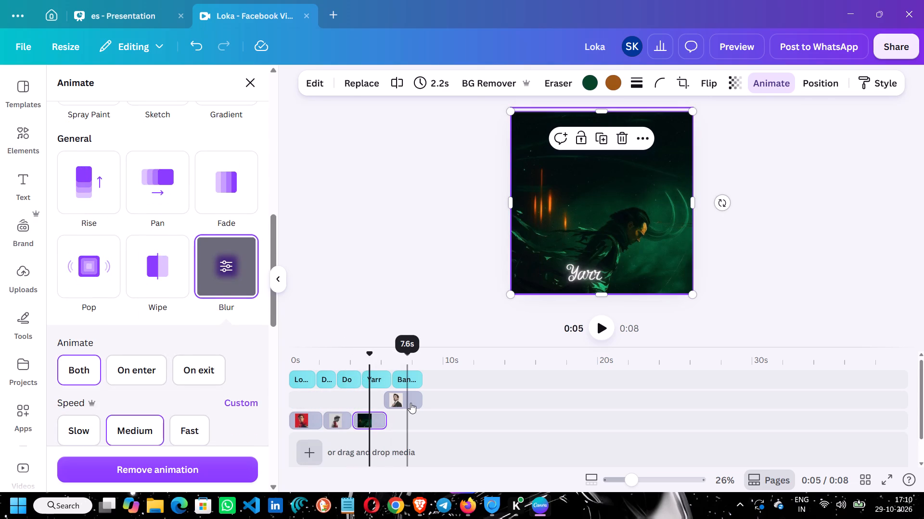
{"action": "left_click", "coordinate": [408, 396]}
{"action": "left_click_drag", "start_coordinate": [399, 397], "coordinate": [403, 397]}
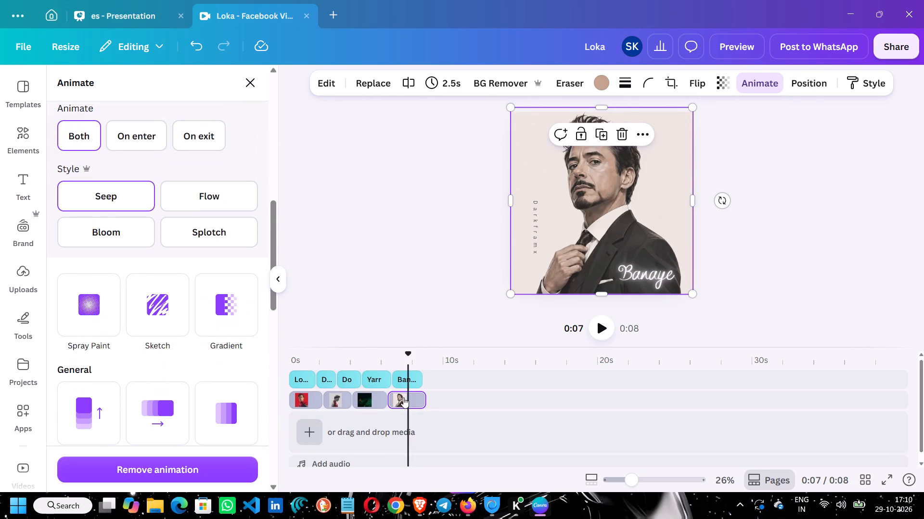
Play the video from the beginning to check the image animations against the caption timing.
{"action": "left_click_drag", "start_coordinate": [407, 358], "coordinate": [282, 374]}
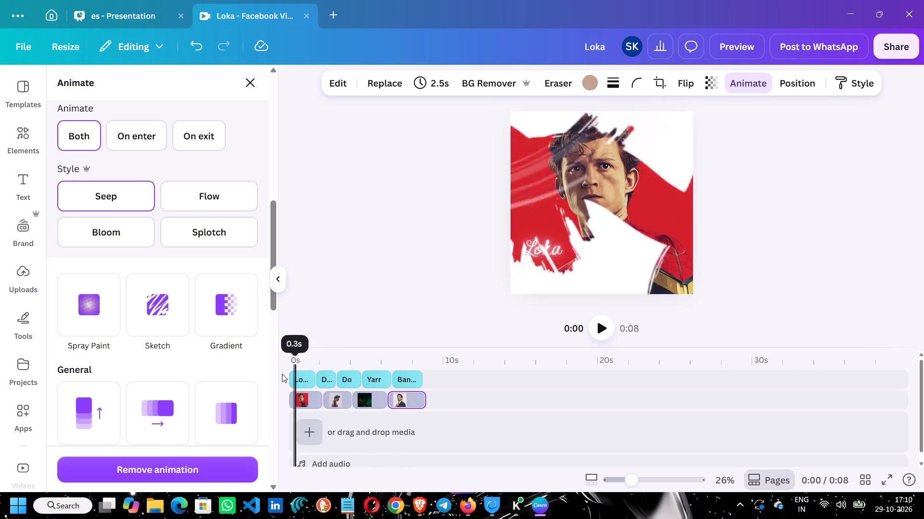
{"action": "left_click_drag", "start_coordinate": [282, 374], "coordinate": [266, 373]}
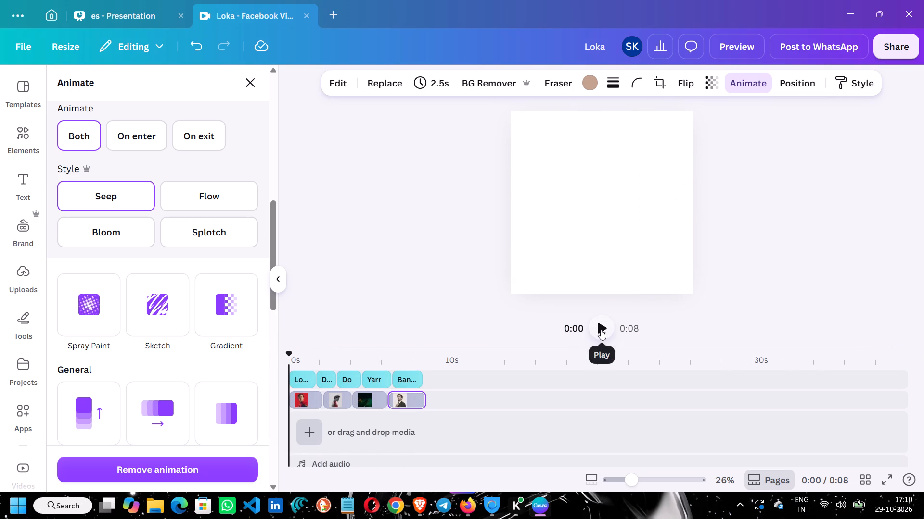
{"action": "left_click", "coordinate": [606, 327]}
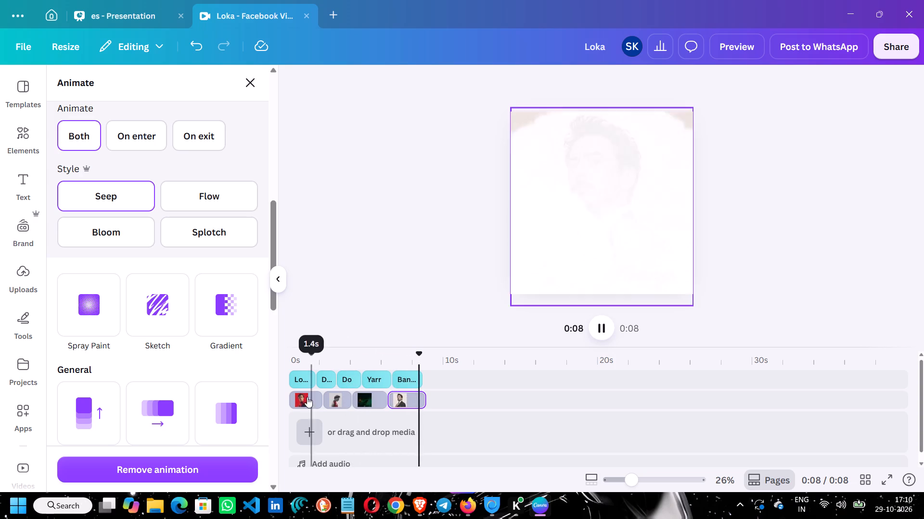
Set the "Loka" caption's animation writing style to Element.
{"action": "left_click", "coordinate": [298, 379]}
{"action": "right_click", "coordinate": [298, 379]}
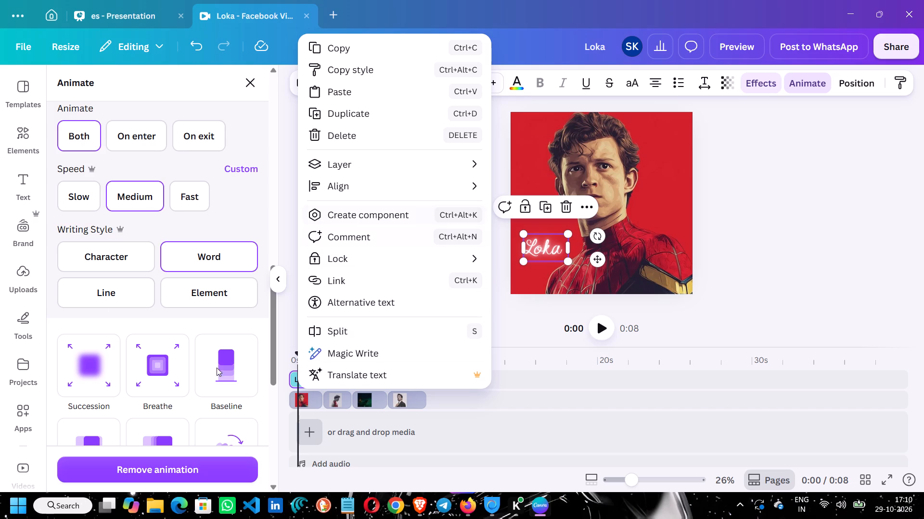
{"action": "left_click", "coordinate": [798, 86]}
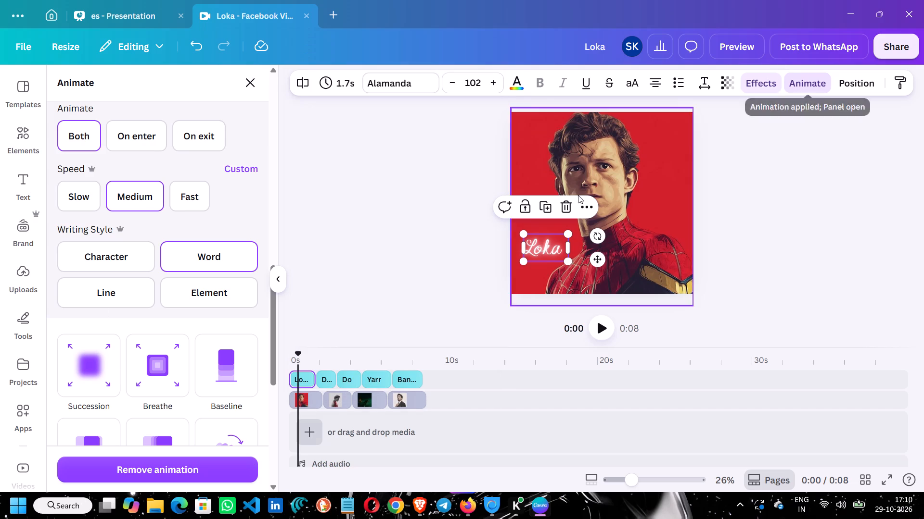
{"action": "left_click", "coordinate": [182, 297]}
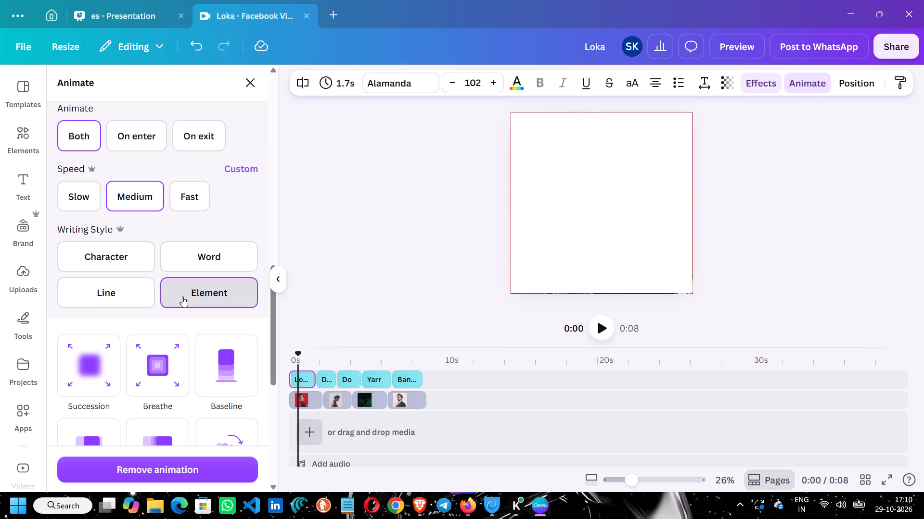
Set the animation writing style of both "Do" captions to Element.
{"action": "left_click", "coordinate": [330, 402]}
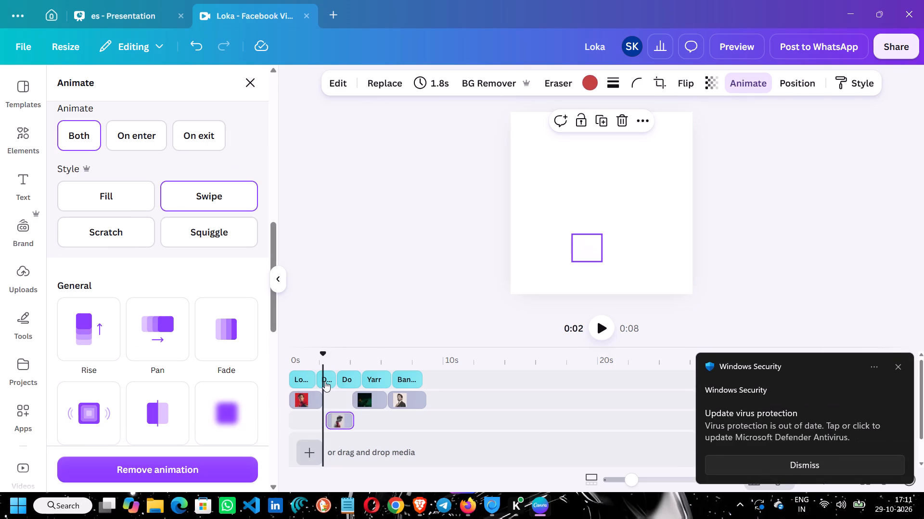
{"action": "left_click", "coordinate": [327, 381]}
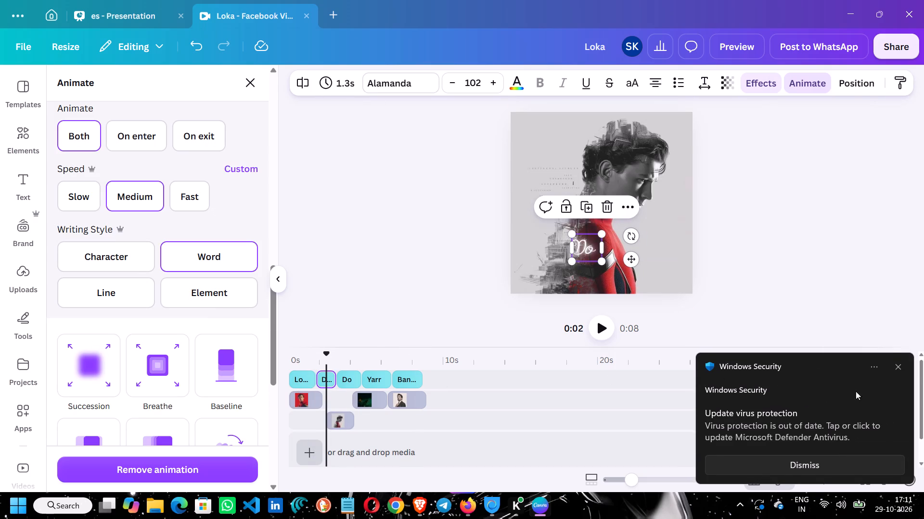
{"action": "left_click", "coordinate": [902, 360]}
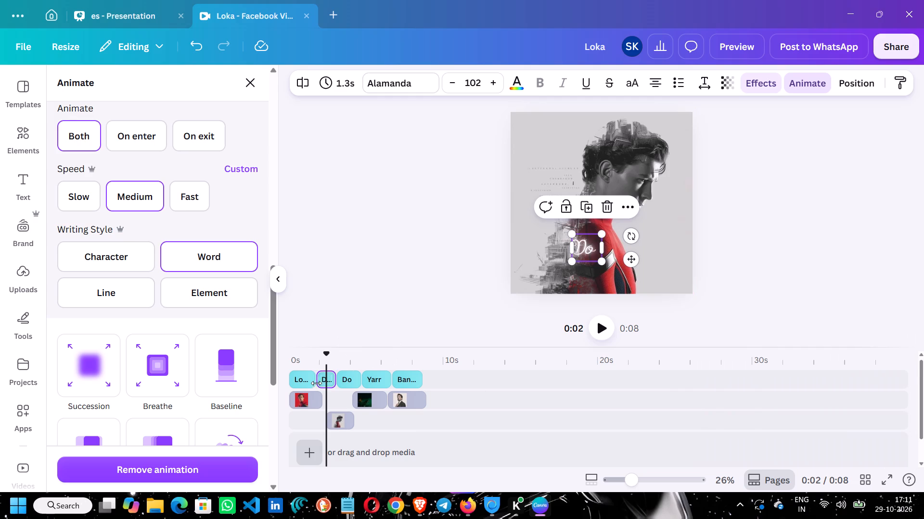
{"action": "left_click", "coordinate": [199, 287]}
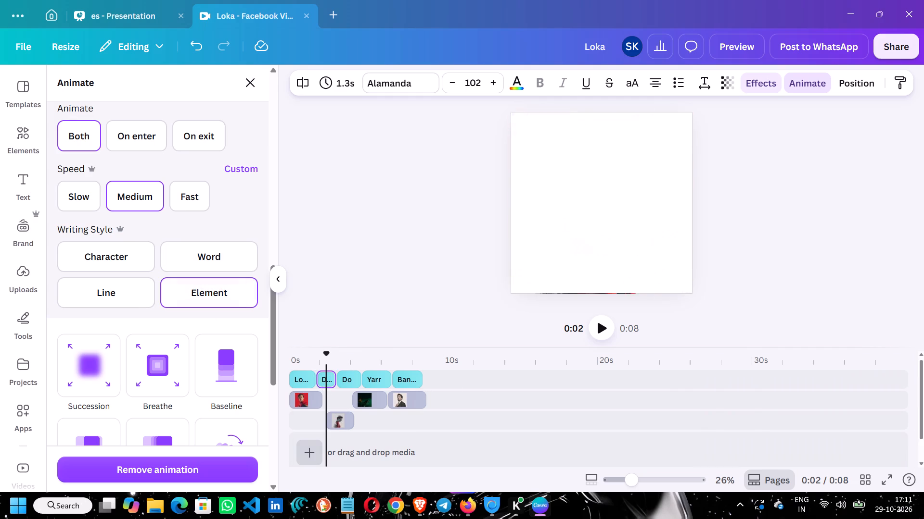
{"action": "left_click", "coordinate": [344, 382]}
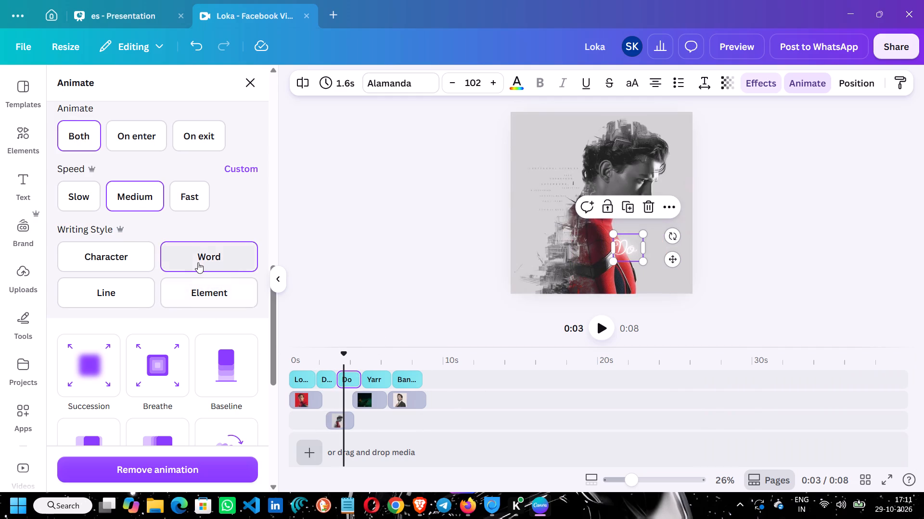
{"action": "left_click", "coordinate": [213, 282]}
Set the "Banaye" caption's Blur animation writing style to Element.
{"action": "left_click", "coordinate": [378, 380]}
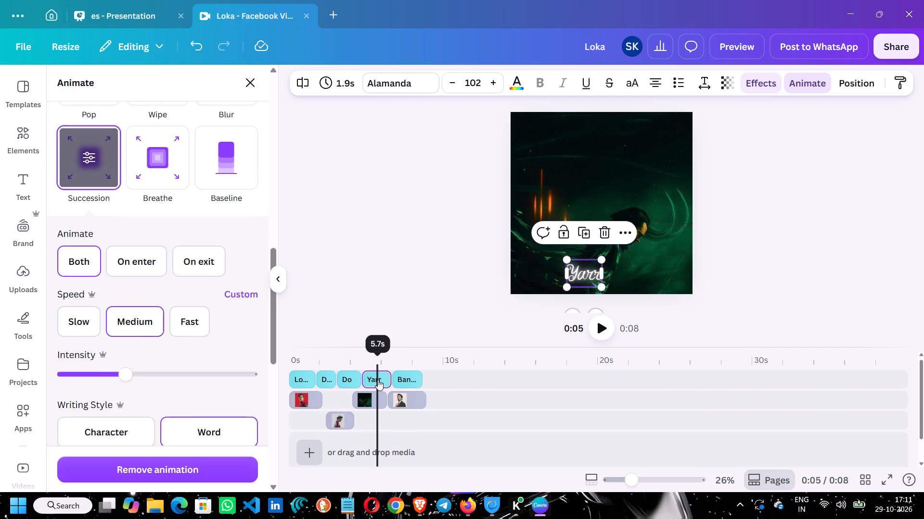
{"action": "left_click", "coordinate": [377, 379]}
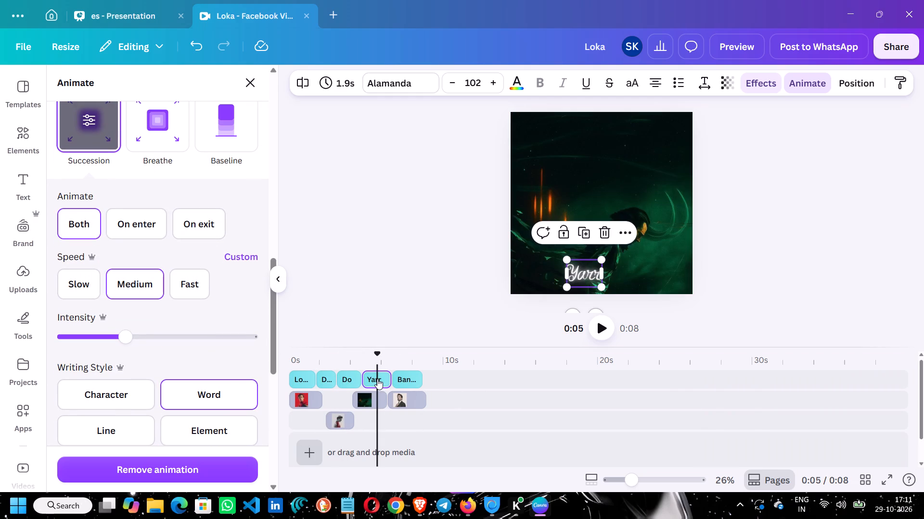
{"action": "scroll", "coordinate": [181, 319], "scroll_direction": "up", "scroll_amount": 1}
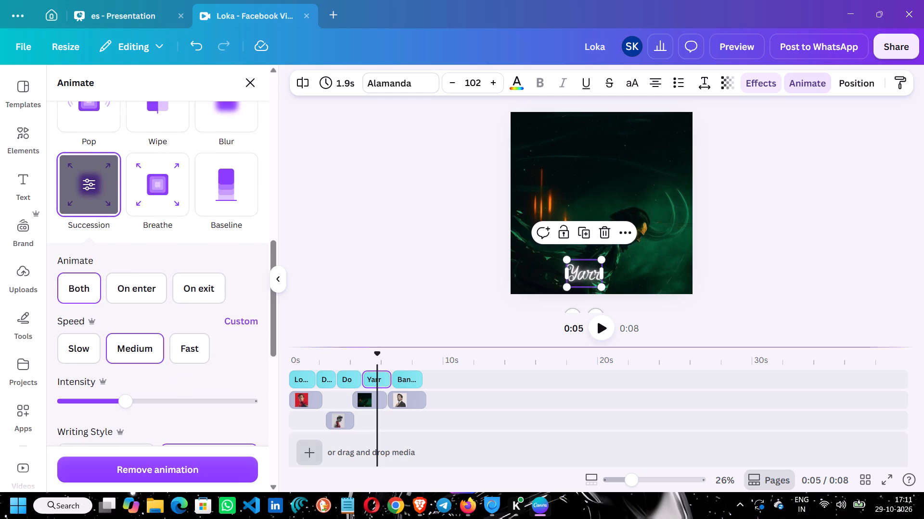
{"action": "left_click", "coordinate": [403, 377]}
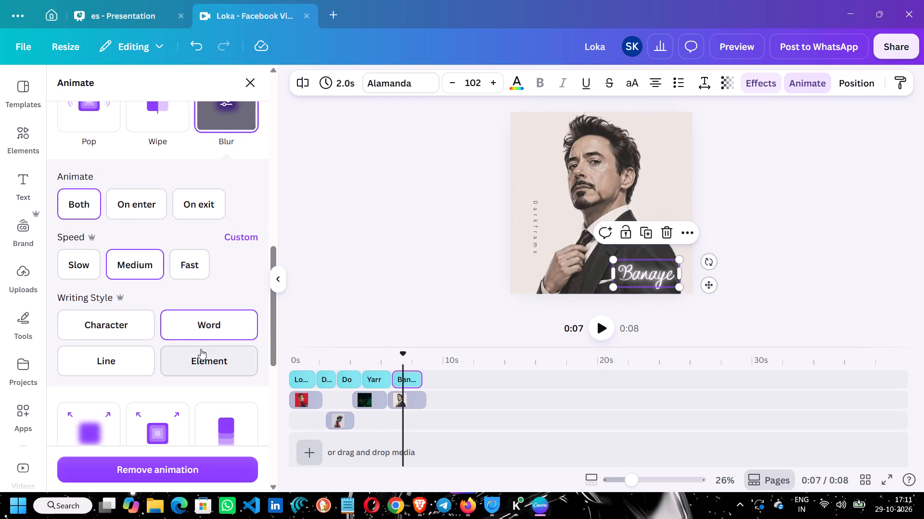
{"action": "left_click", "coordinate": [201, 349]}
Apply the Blur animation to the "Yarr" caption.
{"action": "left_click", "coordinate": [372, 377]}
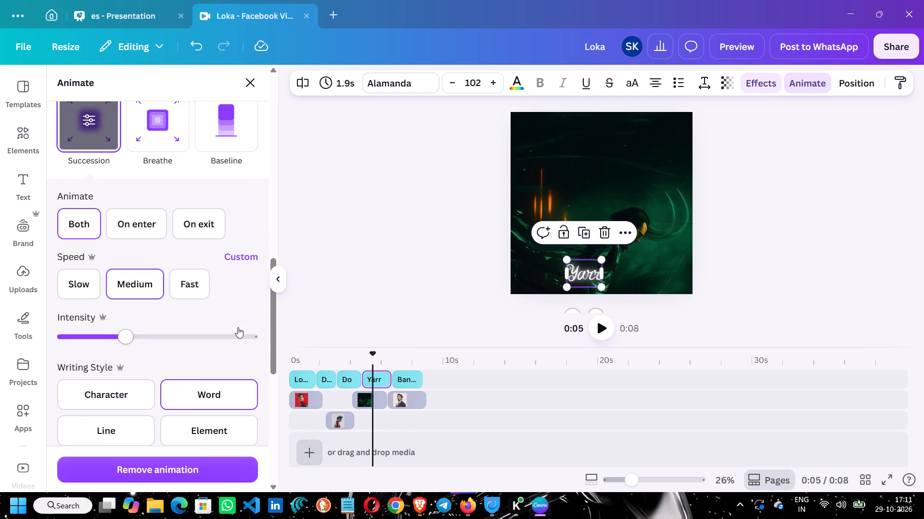
{"action": "scroll", "coordinate": [204, 285], "scroll_direction": "up", "scroll_amount": 3}
{"action": "left_click", "coordinate": [219, 244]}
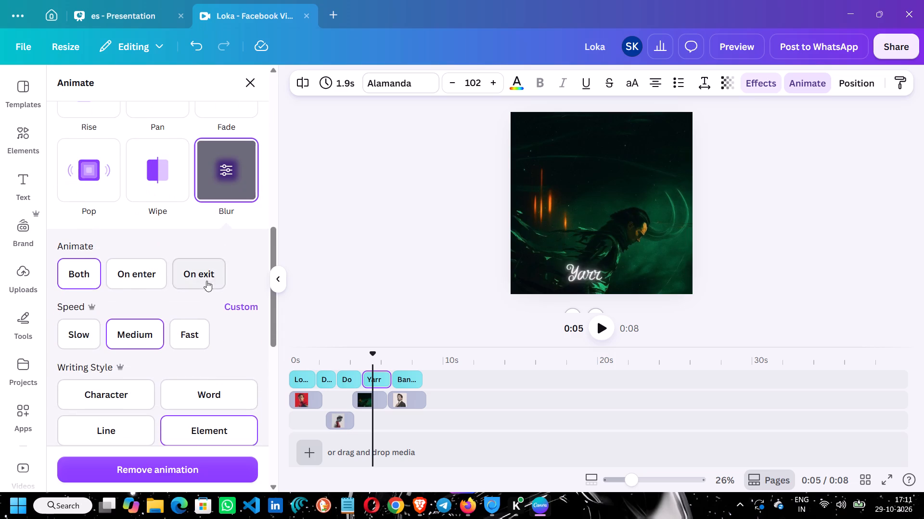
{"action": "left_click", "coordinate": [343, 319]}
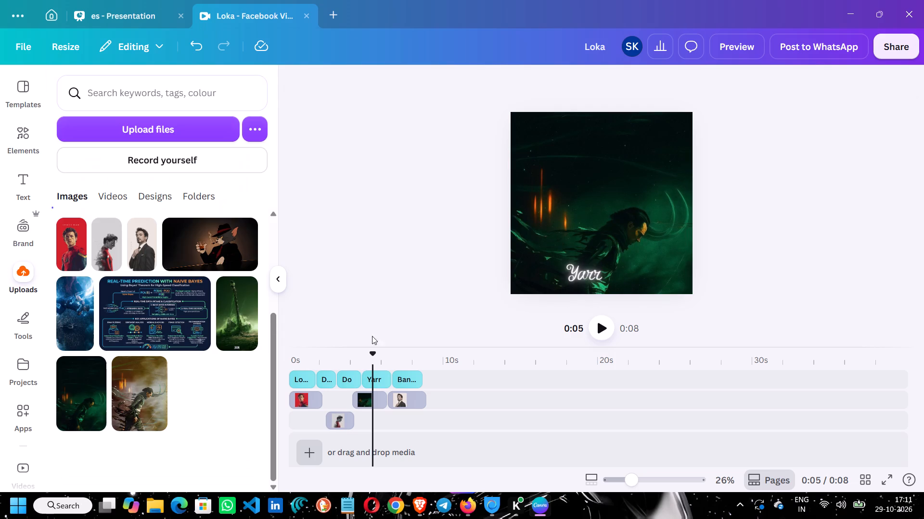
Play the video from the beginning to check the caption animations.
{"action": "left_click_drag", "start_coordinate": [372, 356], "coordinate": [285, 366]}
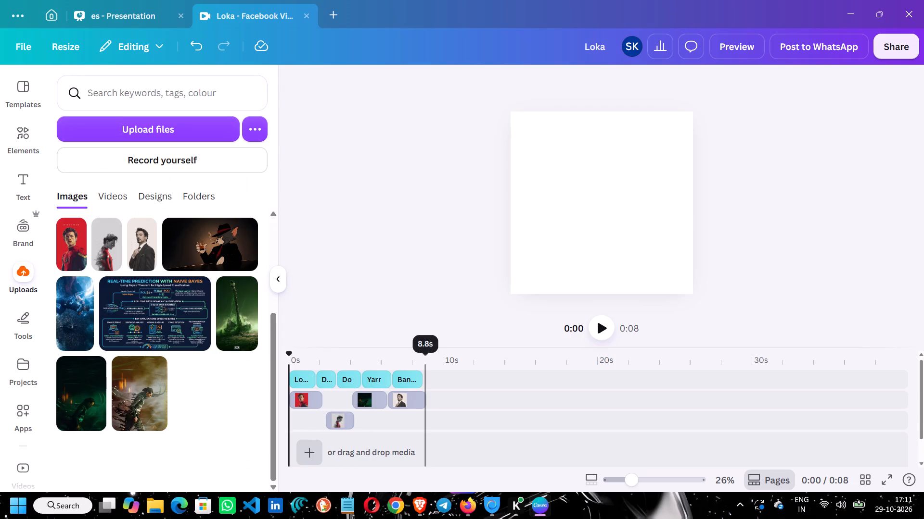
{"action": "left_click", "coordinate": [598, 333]}
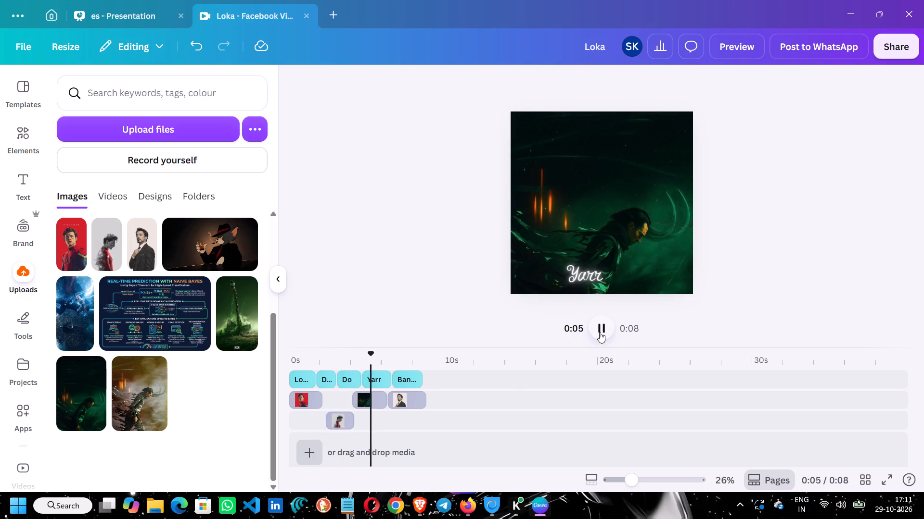
Look through the text animations and current animation settings for the "Loka" caption.
{"action": "left_click", "coordinate": [300, 378]}
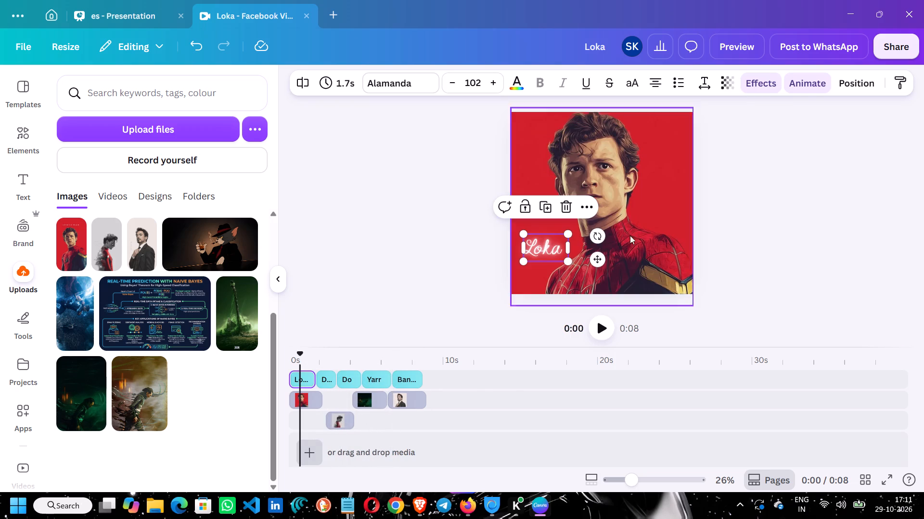
{"action": "left_click", "coordinate": [800, 87]}
{"action": "scroll", "coordinate": [144, 350], "scroll_direction": "up", "scroll_amount": 7}
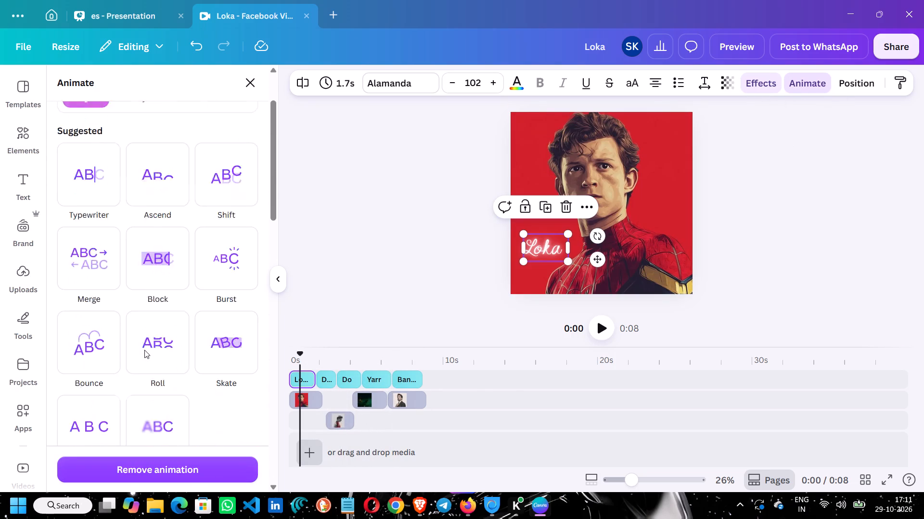
{"action": "scroll", "coordinate": [144, 350], "scroll_direction": "up", "scroll_amount": 5}
{"action": "scroll", "coordinate": [134, 350], "scroll_direction": "down", "scroll_amount": 6}
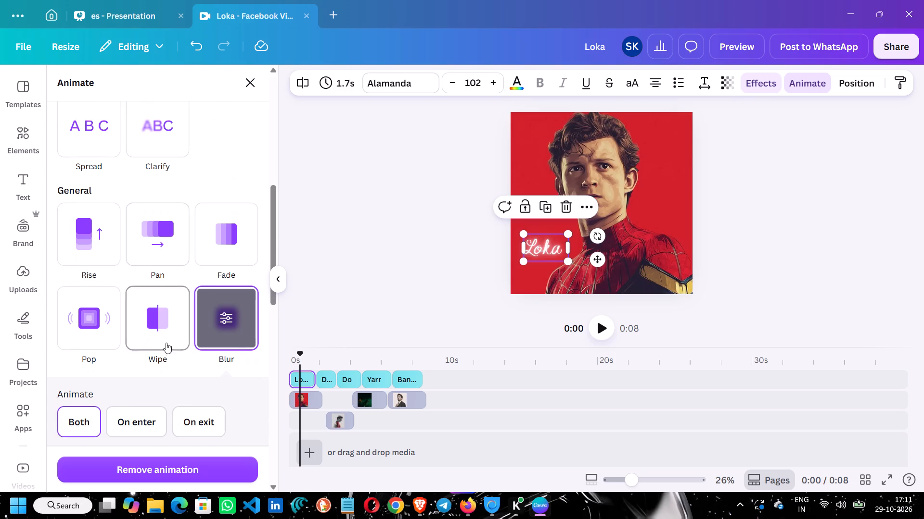
{"action": "left_click", "coordinate": [819, 79]}
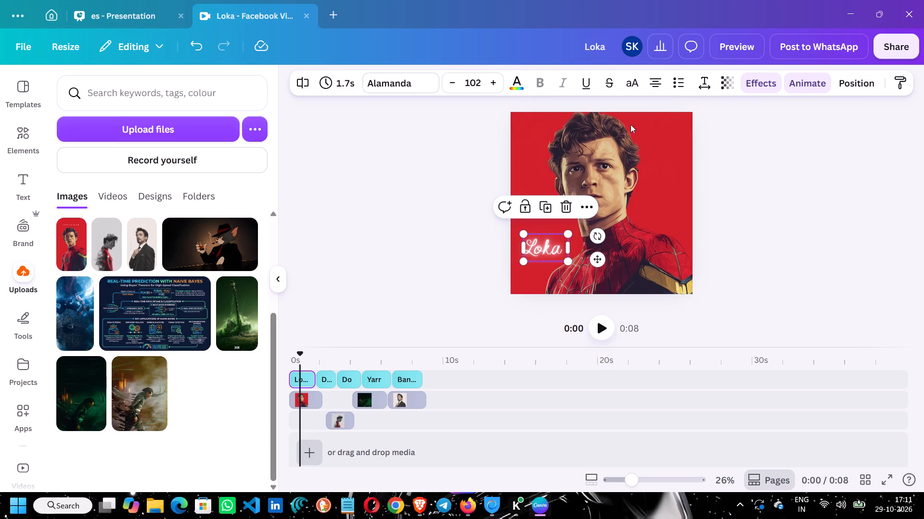
{"action": "left_click", "coordinate": [795, 83]}
{"action": "scroll", "coordinate": [141, 392], "scroll_direction": "up", "scroll_amount": 3}
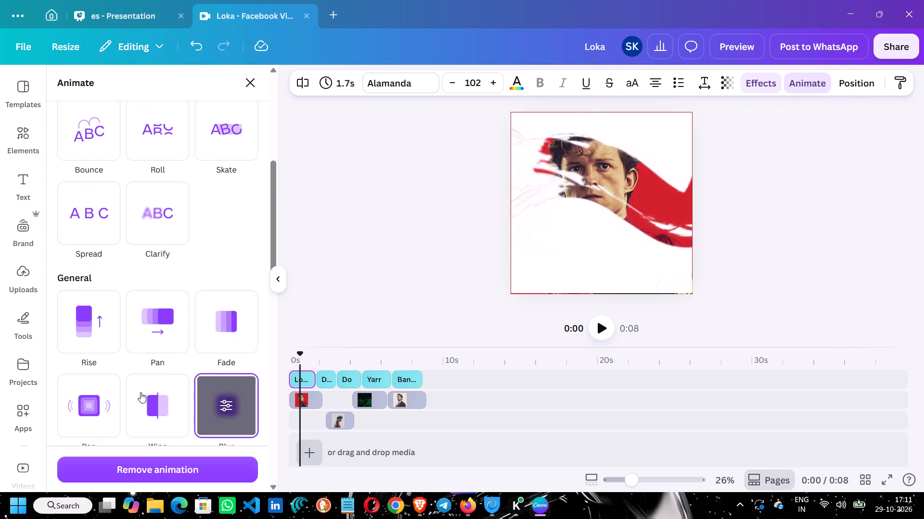
{"action": "scroll", "coordinate": [142, 392], "scroll_direction": "up", "scroll_amount": 6}
{"action": "scroll", "coordinate": [142, 392], "scroll_direction": "down", "scroll_amount": 3}
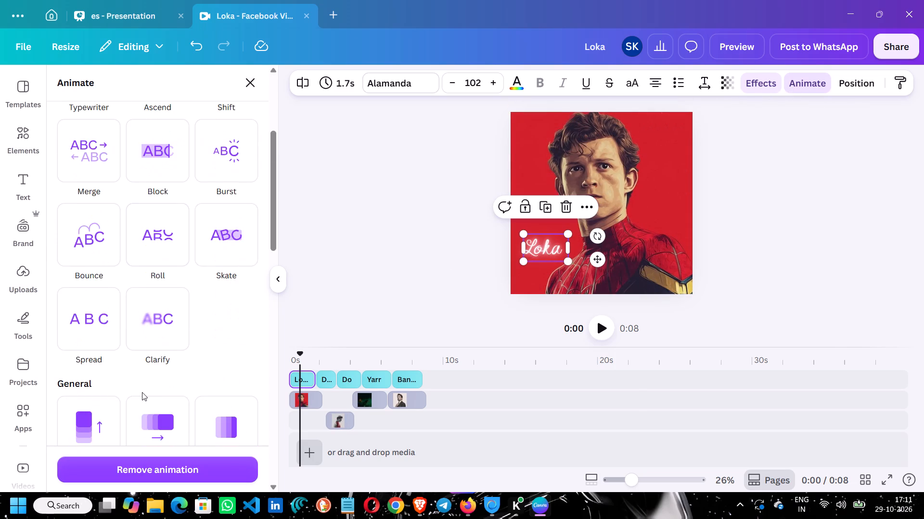
{"action": "scroll", "coordinate": [142, 392], "scroll_direction": "down", "scroll_amount": 6}
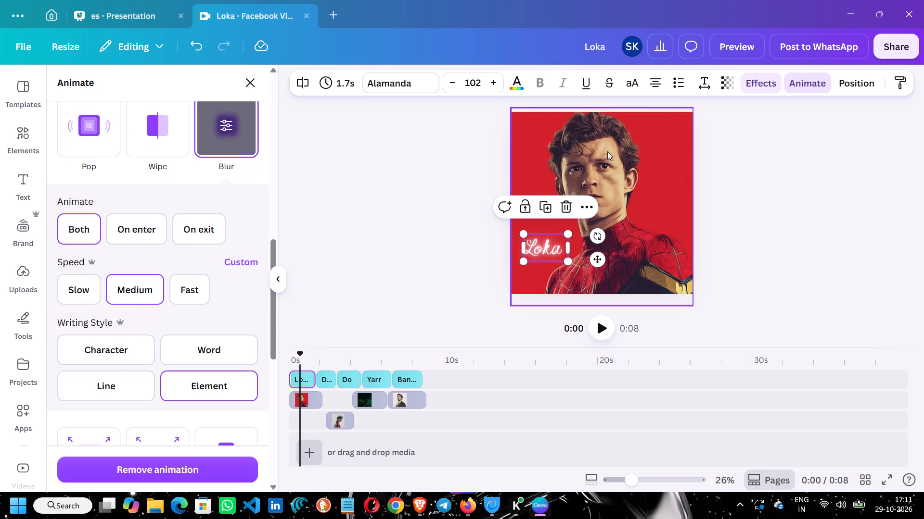
Try the Ripple animation on the first image, replacing it with Chroma Wave.
{"action": "left_click", "coordinate": [616, 146]}
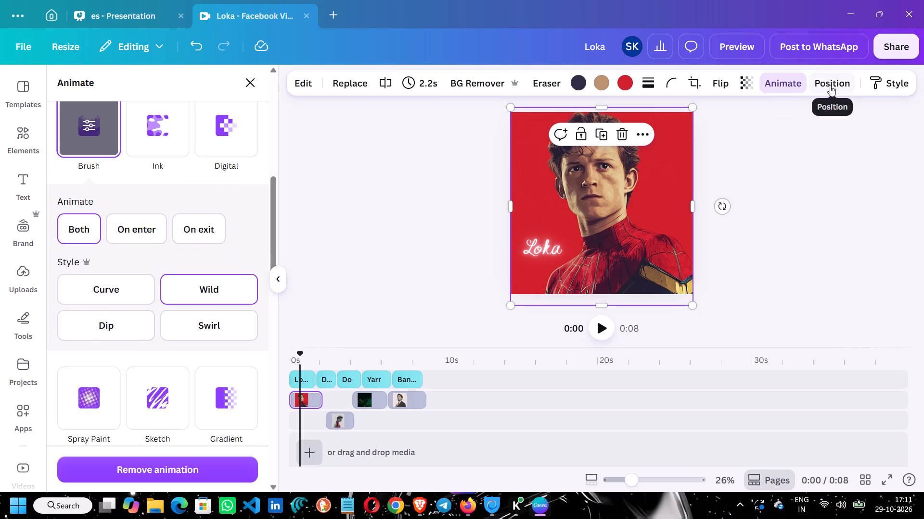
{"action": "left_click", "coordinate": [800, 87]}
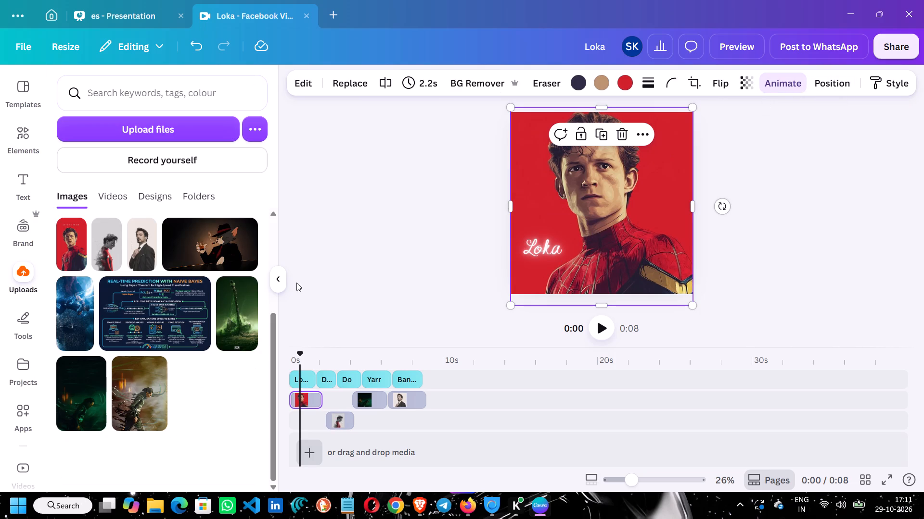
{"action": "left_click", "coordinate": [789, 88]}
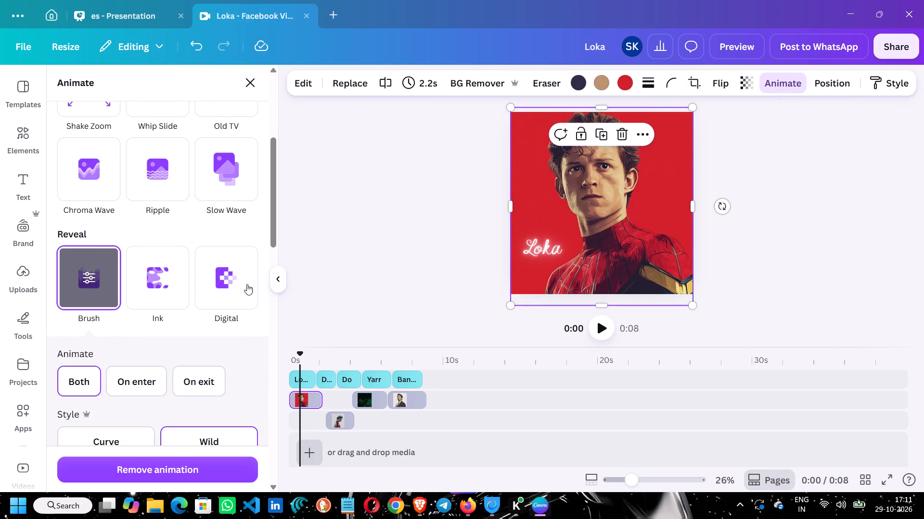
{"action": "scroll", "coordinate": [145, 305], "scroll_direction": "up", "scroll_amount": 2}
{"action": "left_click", "coordinate": [148, 297]}
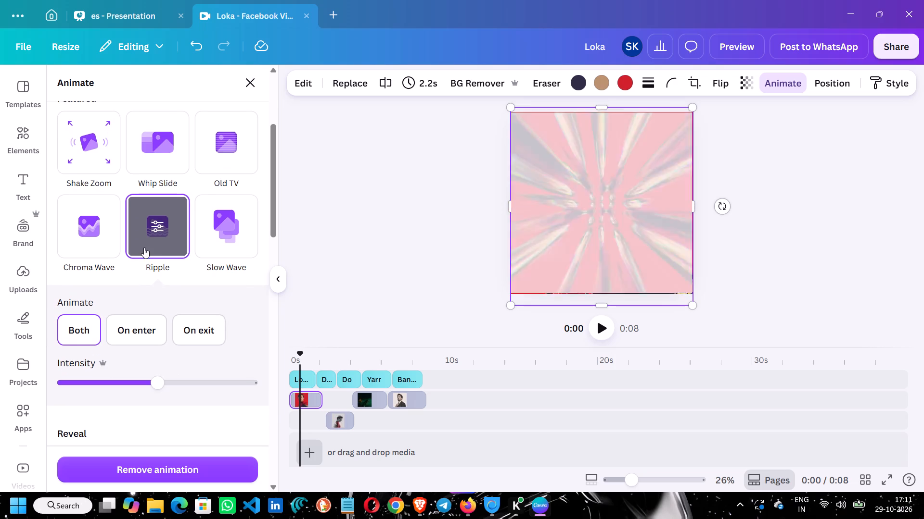
{"action": "left_click", "coordinate": [90, 236]}
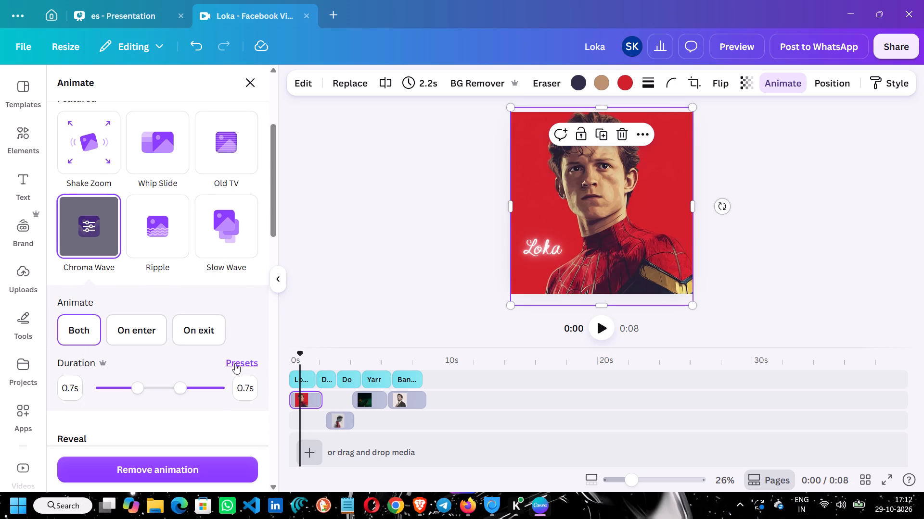
Move the second image's clip back into the image track, between the first and third image clips.
{"action": "left_click", "coordinate": [338, 420]}
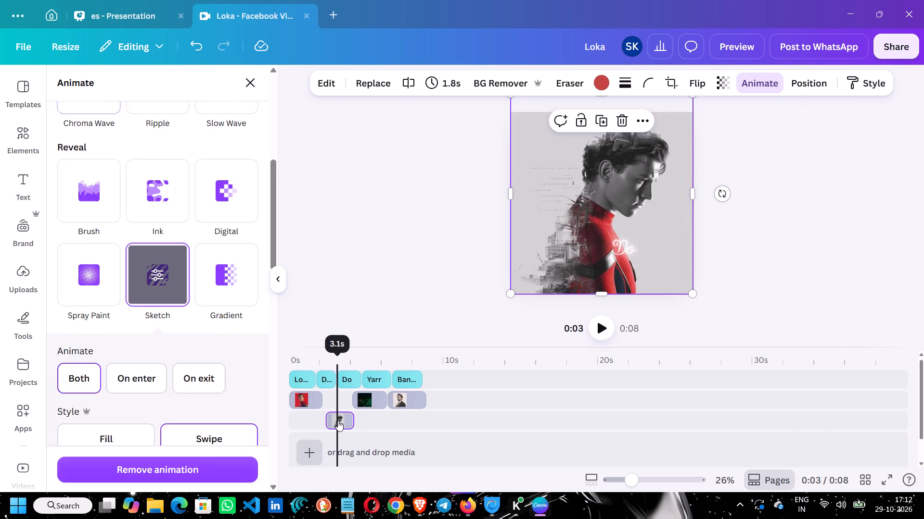
{"action": "left_click_drag", "start_coordinate": [339, 423], "coordinate": [337, 415]}
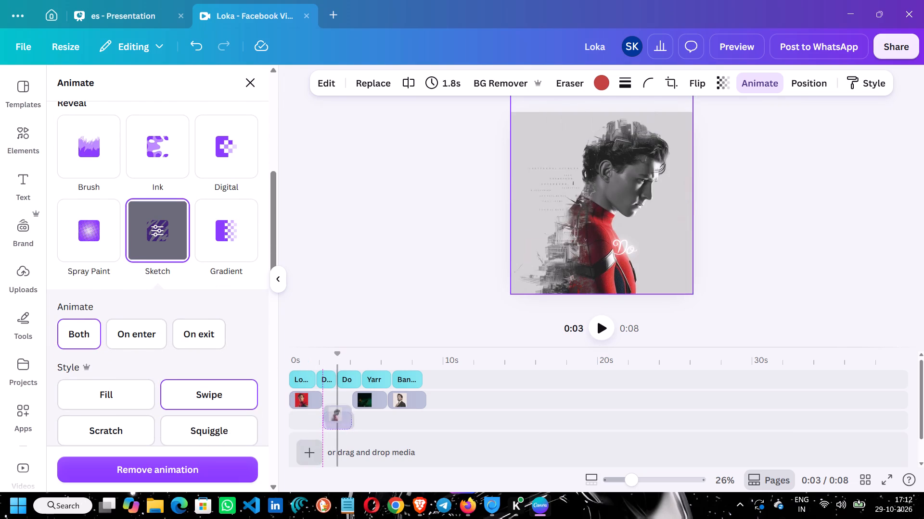
{"action": "left_click_drag", "start_coordinate": [337, 415], "coordinate": [336, 405]}
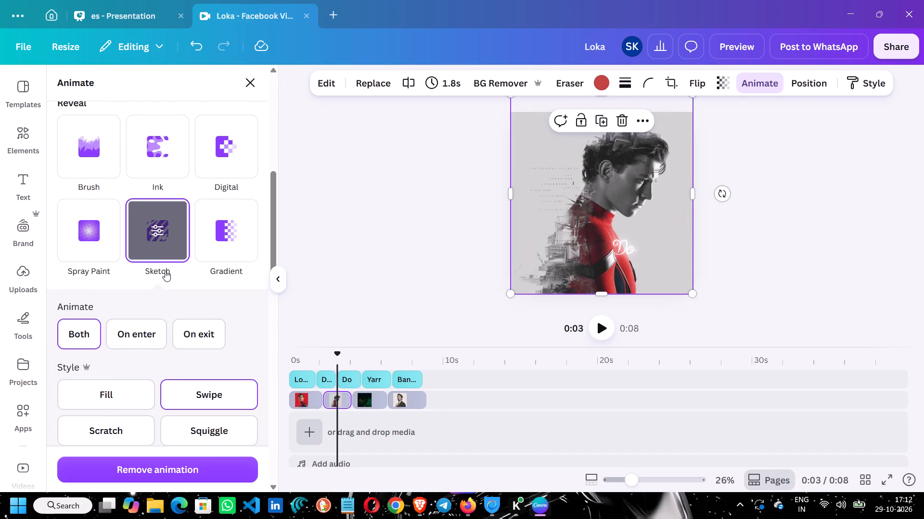
Apply the Old TV animation to the second image.
{"action": "scroll", "coordinate": [165, 270], "scroll_direction": "up", "scroll_amount": 2}
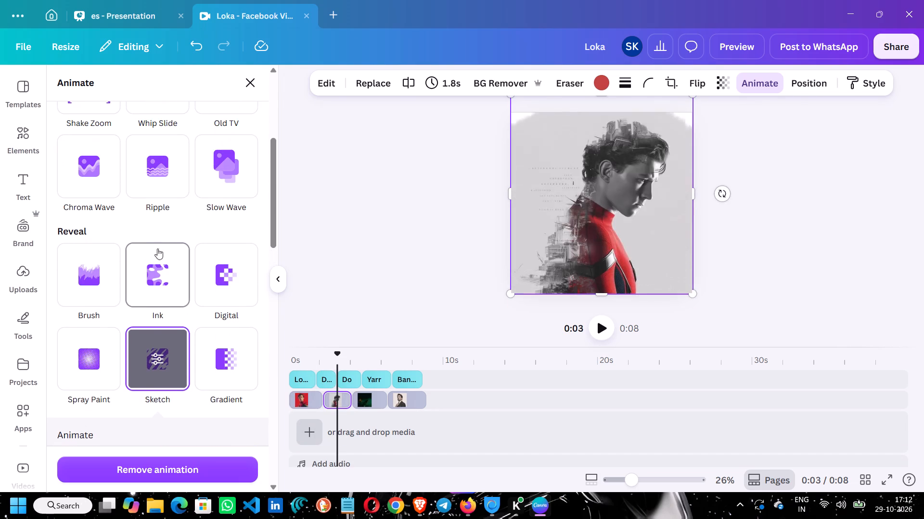
{"action": "scroll", "coordinate": [183, 203], "scroll_direction": "up", "scroll_amount": 2}
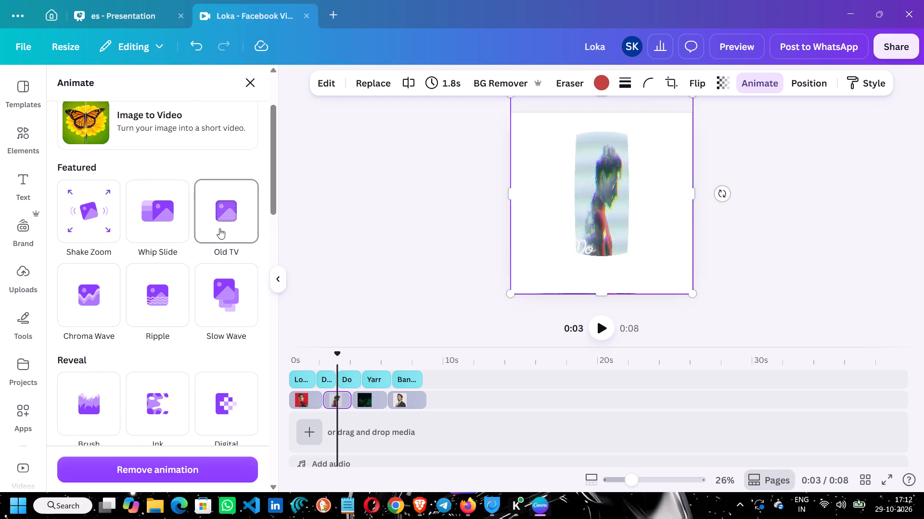
{"action": "left_click", "coordinate": [220, 228]}
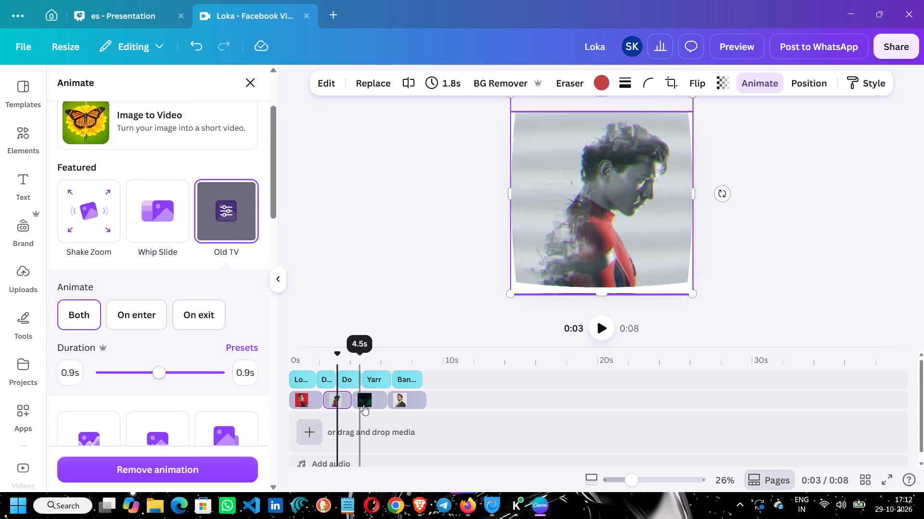
Apply the Pop animation to the third image.
{"action": "left_click", "coordinate": [364, 402]}
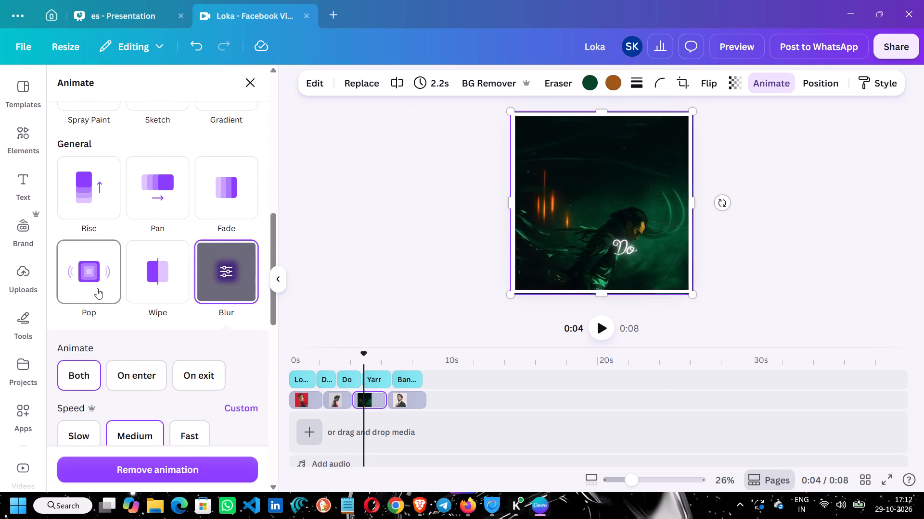
{"action": "left_click", "coordinate": [97, 288]}
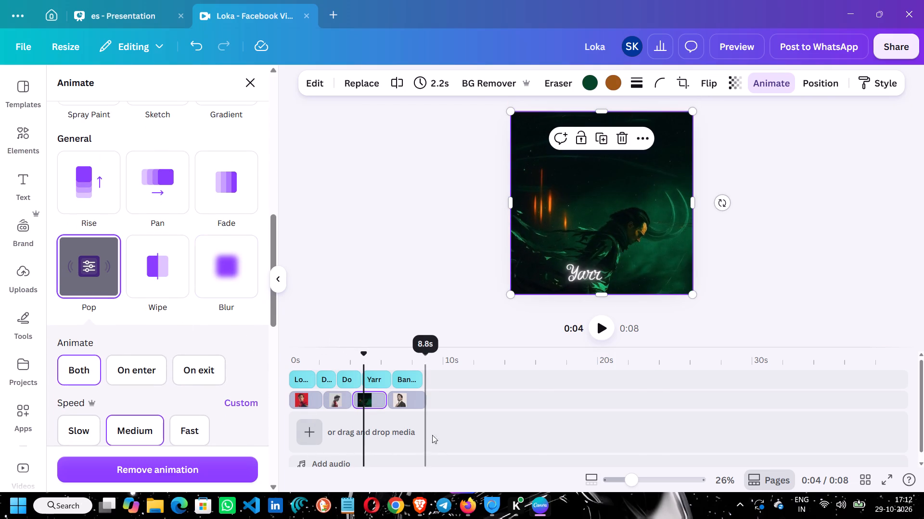
Apply the Blur animation to the fourth image, the man in the dark suit.
{"action": "left_click", "coordinate": [401, 402]}
{"action": "scroll", "coordinate": [170, 385], "scroll_direction": "down", "scroll_amount": 2}
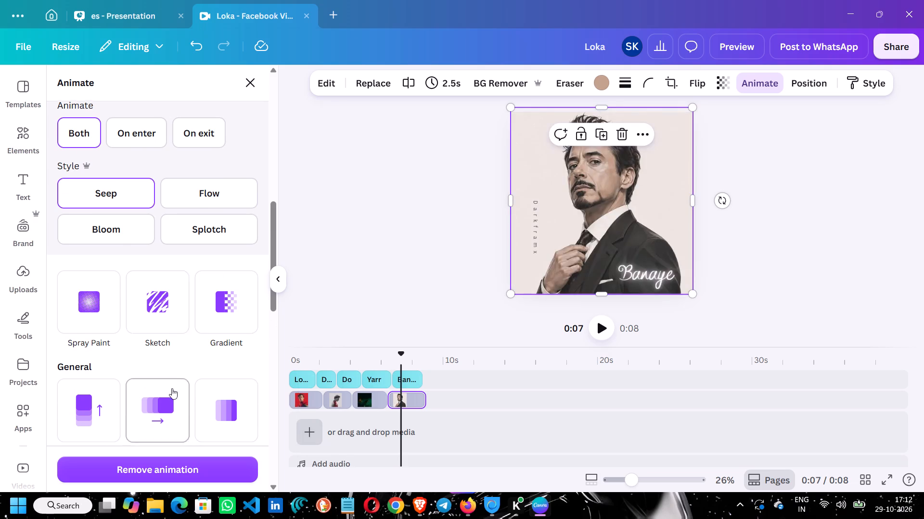
{"action": "scroll", "coordinate": [180, 387], "scroll_direction": "down", "scroll_amount": 1}
{"action": "left_click", "coordinate": [213, 317]}
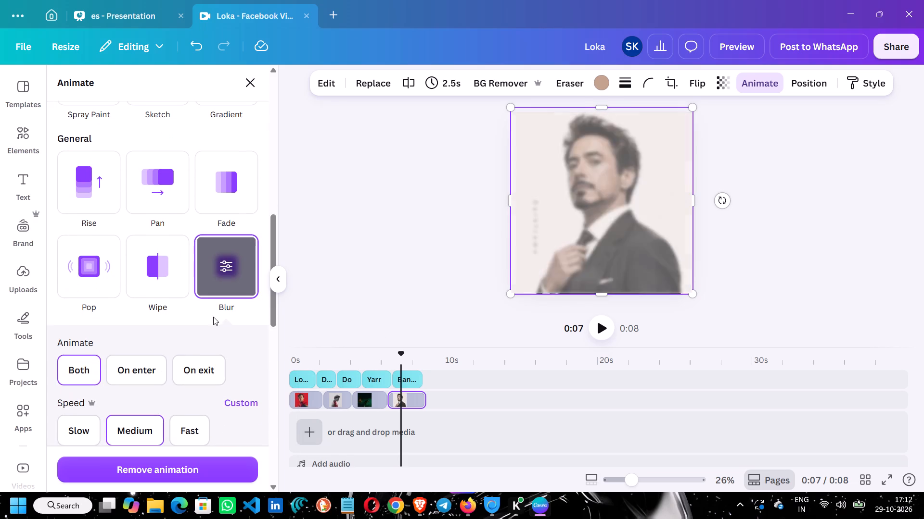
Preview the whole video from the beginning to check the image and caption animations.
{"action": "left_click_drag", "start_coordinate": [403, 357], "coordinate": [235, 365]}
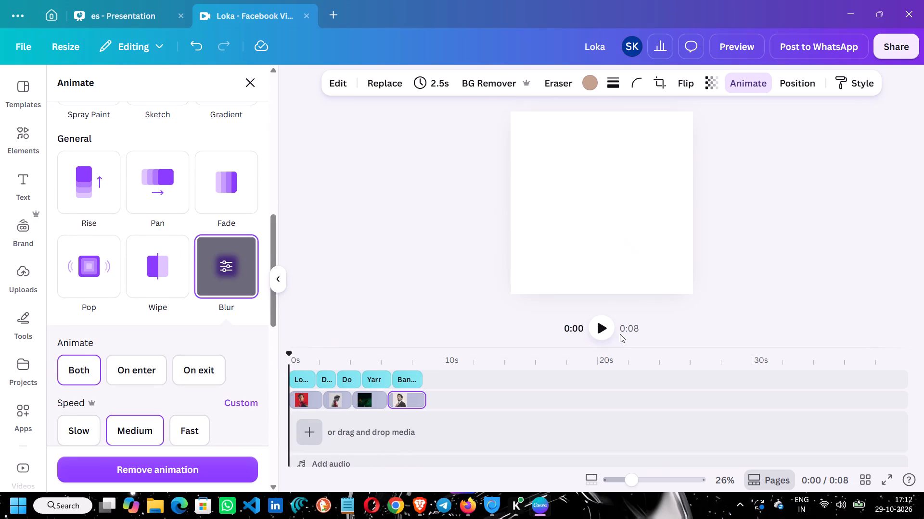
{"action": "left_click", "coordinate": [753, 50]}
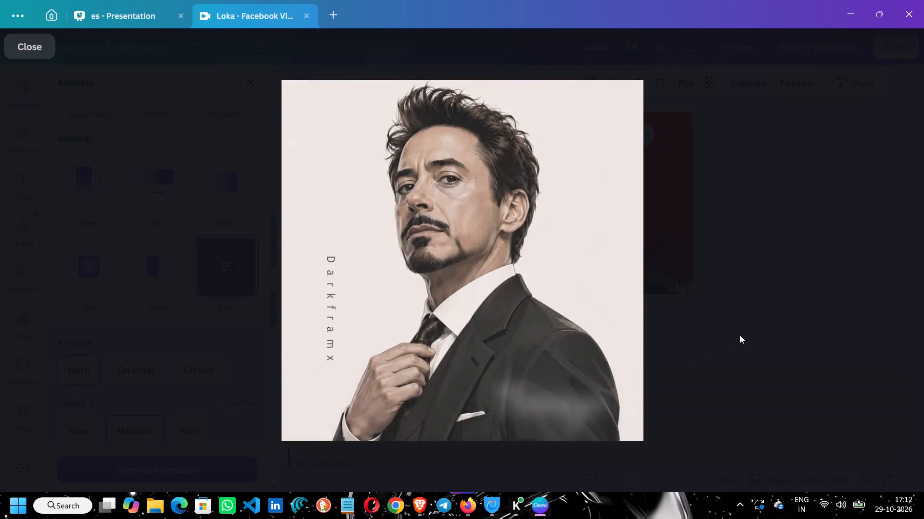
{"action": "left_click", "coordinate": [741, 334]}
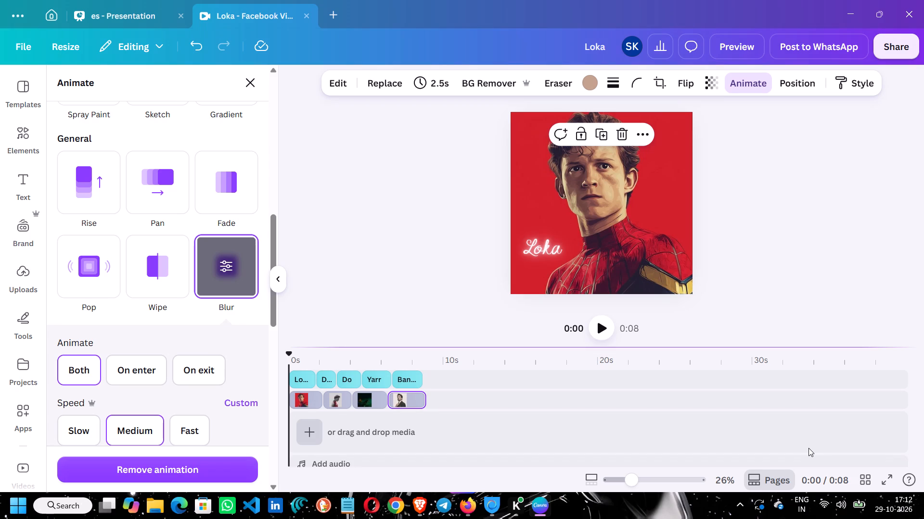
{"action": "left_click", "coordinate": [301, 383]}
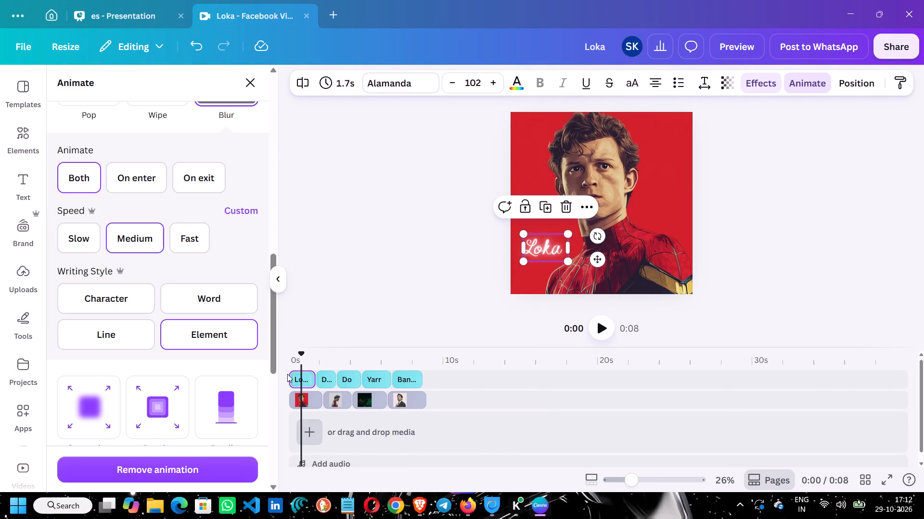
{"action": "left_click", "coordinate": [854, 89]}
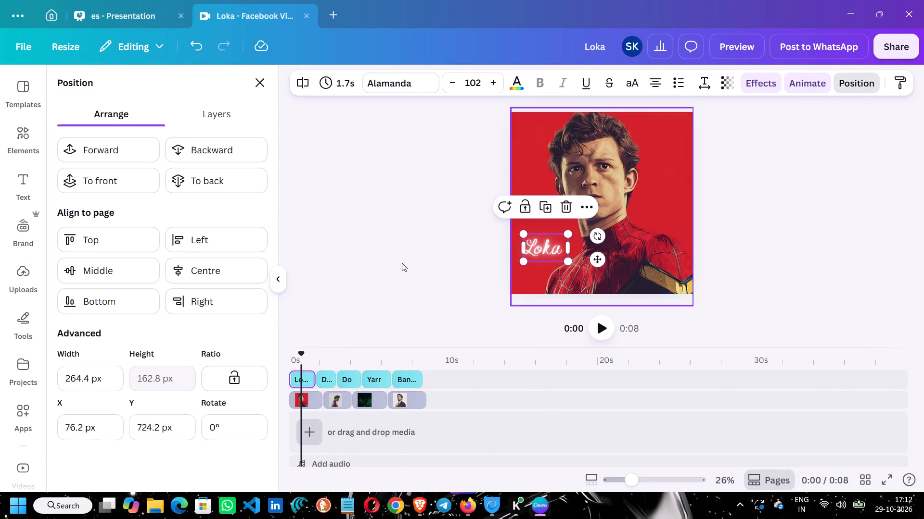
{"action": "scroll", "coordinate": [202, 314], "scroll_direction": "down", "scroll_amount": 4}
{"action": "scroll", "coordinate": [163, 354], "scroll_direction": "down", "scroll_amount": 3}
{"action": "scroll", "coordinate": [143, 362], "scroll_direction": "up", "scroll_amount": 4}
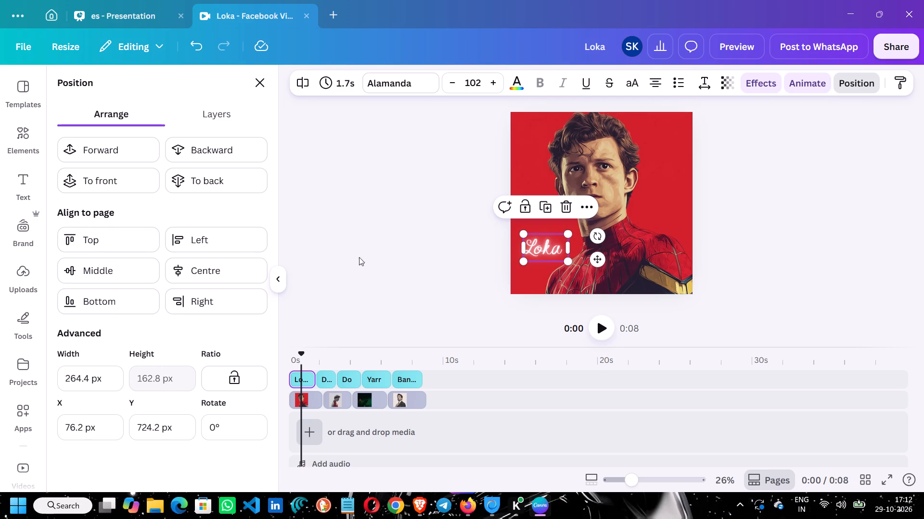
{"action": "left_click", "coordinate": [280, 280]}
Open the AI voice generator and enter the script "Loka do do yaar banye".
{"action": "left_click", "coordinate": [79, 436]}
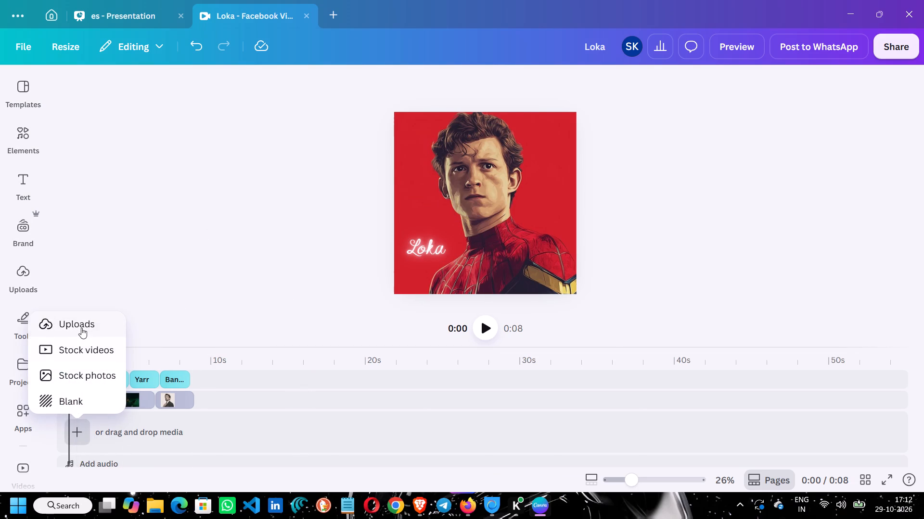
{"action": "left_click", "coordinate": [81, 328]}
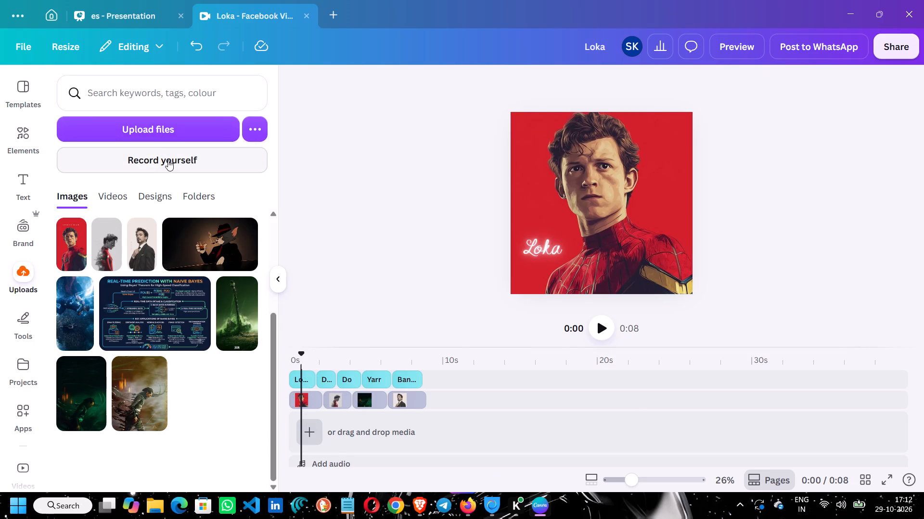
{"action": "left_click", "coordinate": [169, 159]}
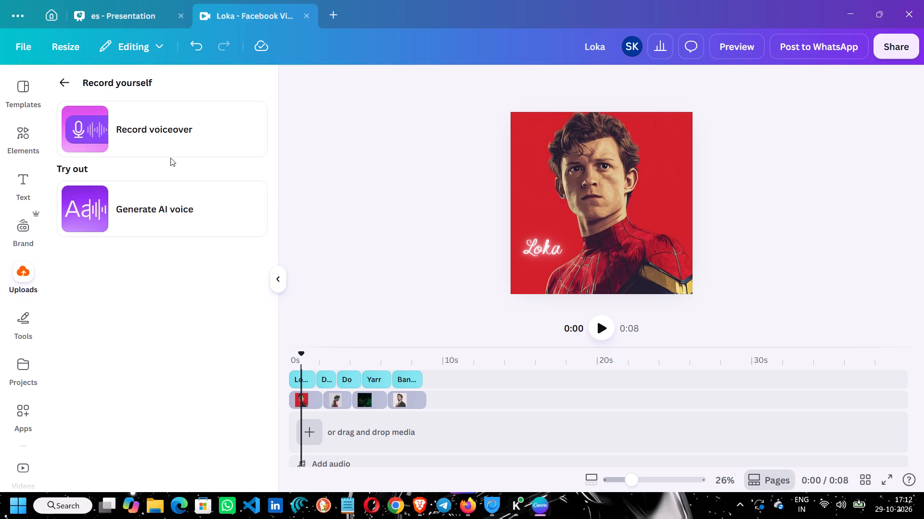
{"action": "left_click", "coordinate": [184, 211]}
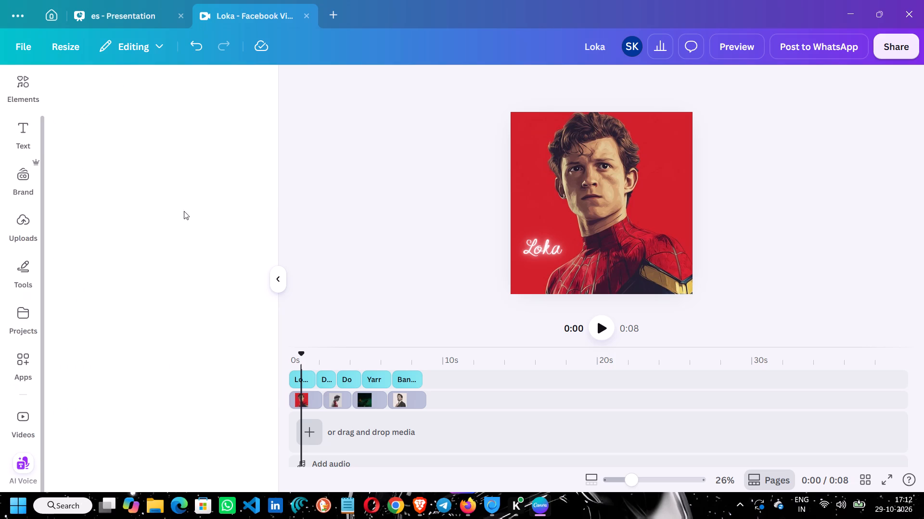
{"action": "left_click", "coordinate": [132, 148]}
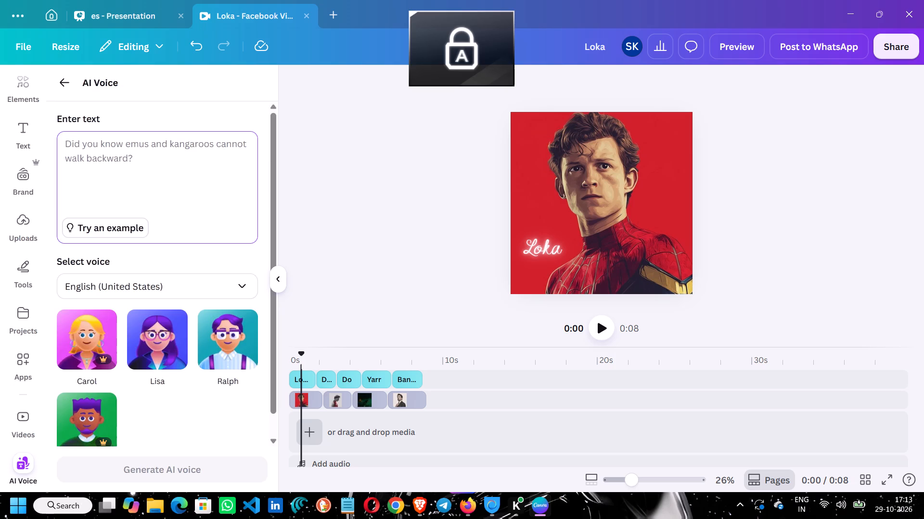
{"action": "key", "text": "l"}
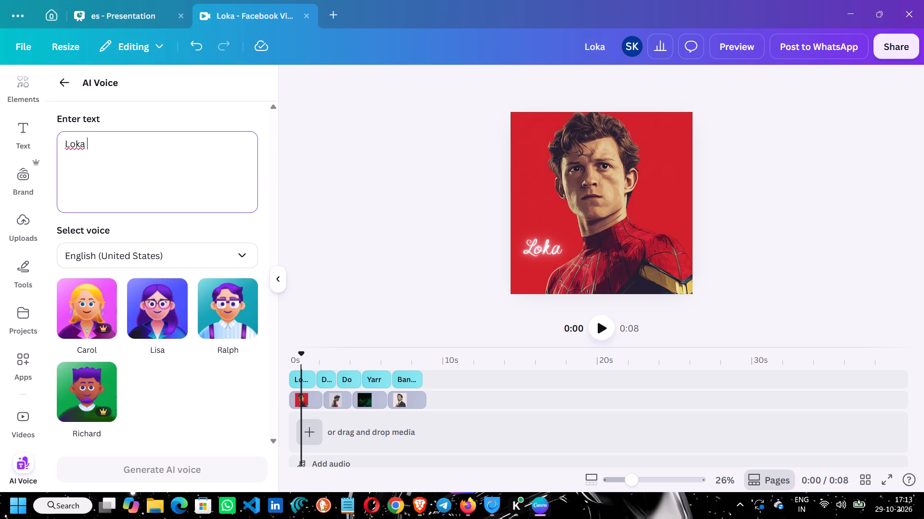
{"action": "key", "text": "BackSpace"}
{"action": "type", "text": "o do yaar banye"}
{"action": "key", "text": "space"}
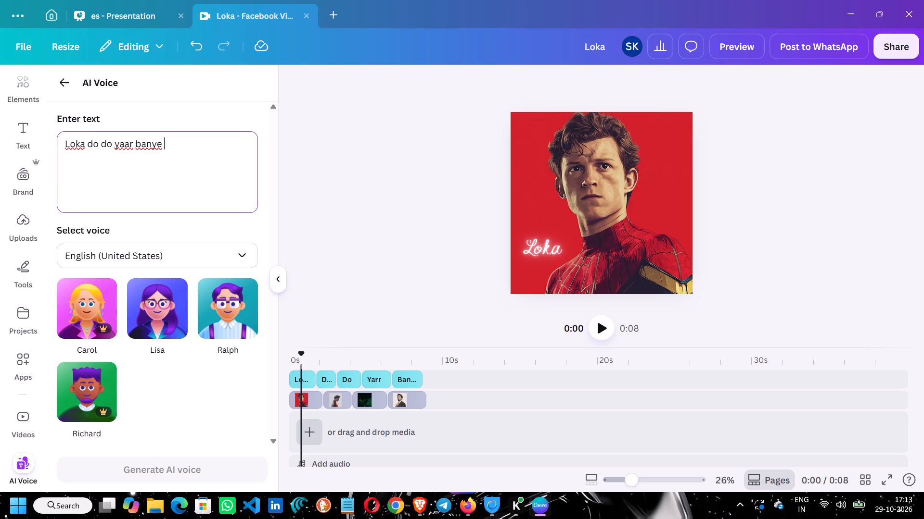
{"action": "key", "text": "Return"}
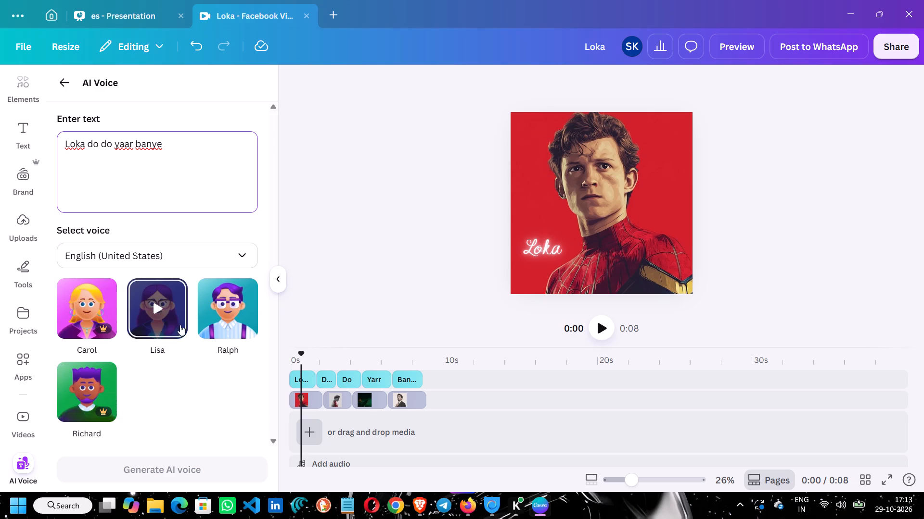
Set the AI voice language to Hindi and choose the female voice इशा.
{"action": "left_click", "coordinate": [209, 326]}
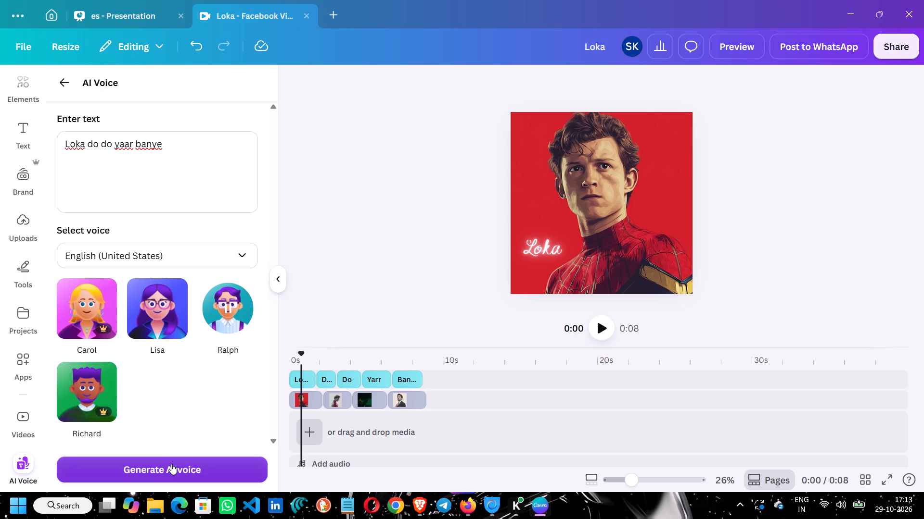
{"action": "left_click", "coordinate": [211, 253]}
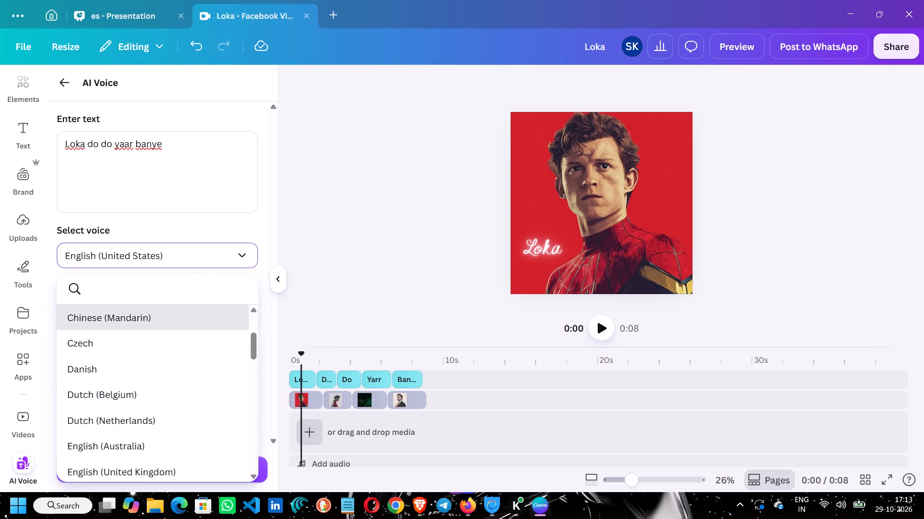
{"action": "left_click", "coordinate": [136, 287]}
{"action": "key", "text": "h"}
{"action": "type", "text": "indi"}
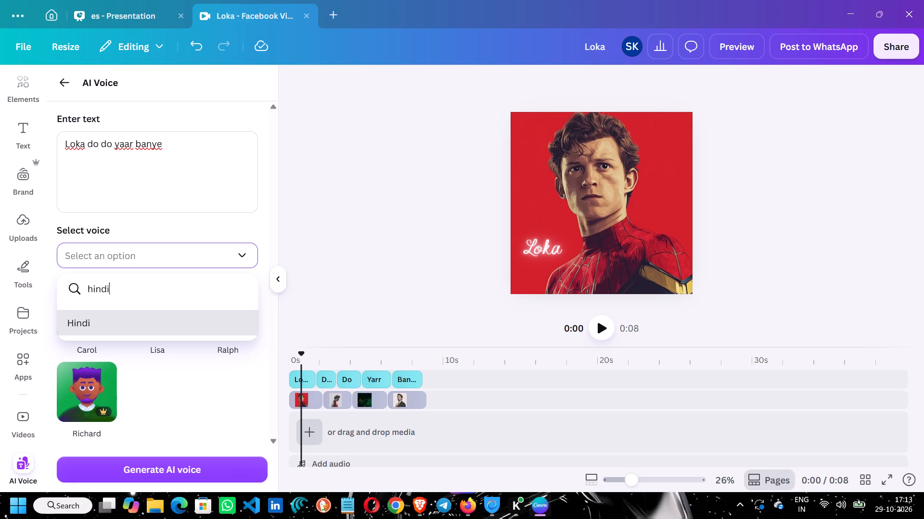
{"action": "left_click", "coordinate": [90, 326]}
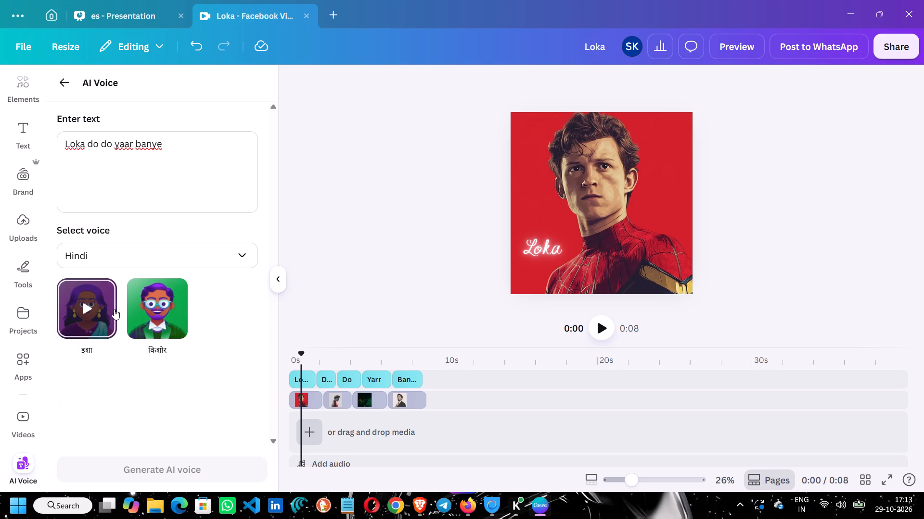
{"action": "left_click", "coordinate": [97, 312]}
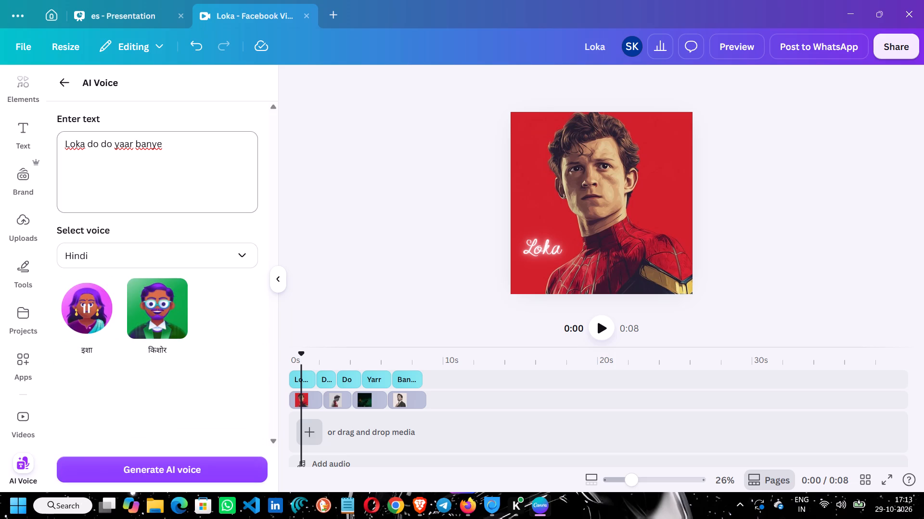
Respell the opening words of the AI voice script as "Lokkaaa dohdoh".
{"action": "left_click", "coordinate": [80, 144]}
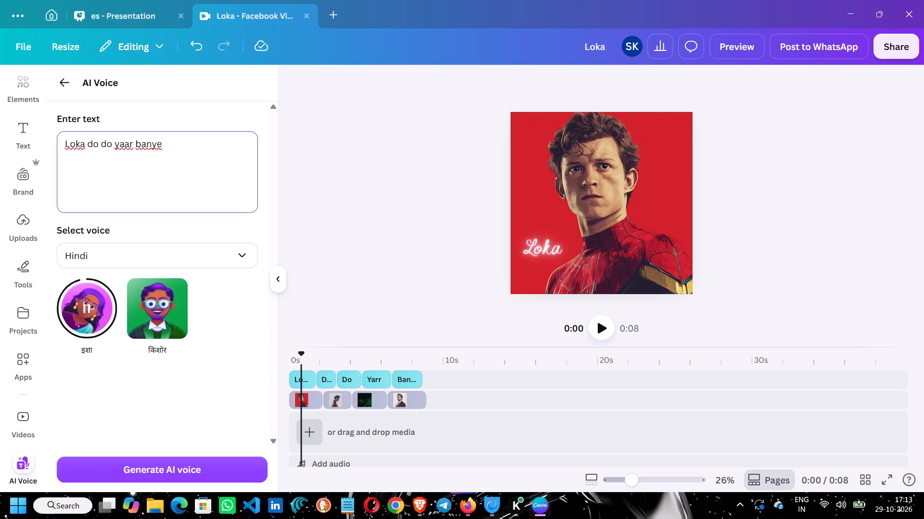
{"action": "type", "text": "kaa"}
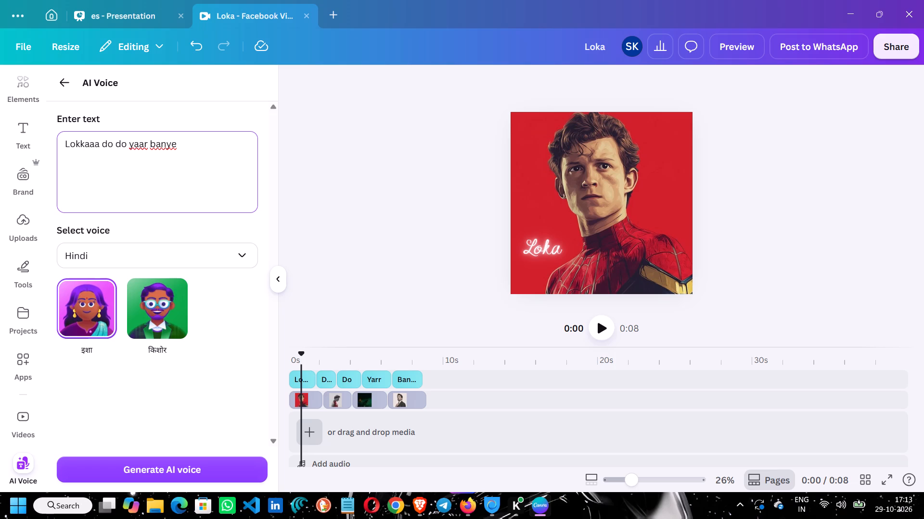
{"action": "left_click", "coordinate": [113, 143]}
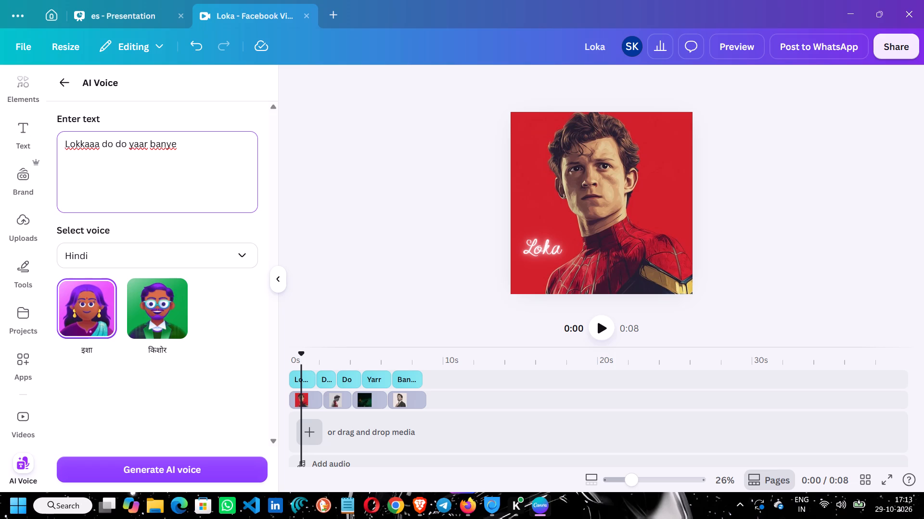
{"action": "left_click", "coordinate": [117, 144]}
{"action": "key", "text": "BackSpace"}
{"action": "key", "text": "h"}
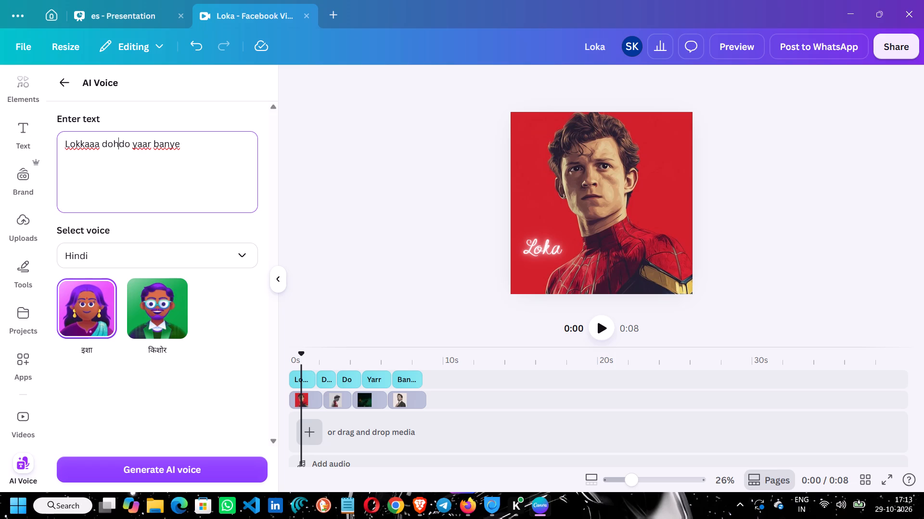
{"action": "key", "text": "Right"}
{"action": "key", "text": "Right"}
{"action": "key", "text": "h"}
{"action": "key", "text": "Right"}
Stretch the last two words of the AI voice script to "yaaaaaar banaaaayeeee".
{"action": "left_click", "coordinate": [152, 145]}
{"action": "type", "text": "aaaa"}
{"action": "left_click", "coordinate": [183, 144]}
{"action": "left_click", "coordinate": [195, 143]}
{"action": "key", "text": "a"}
{"action": "type", "text": "aaa"}
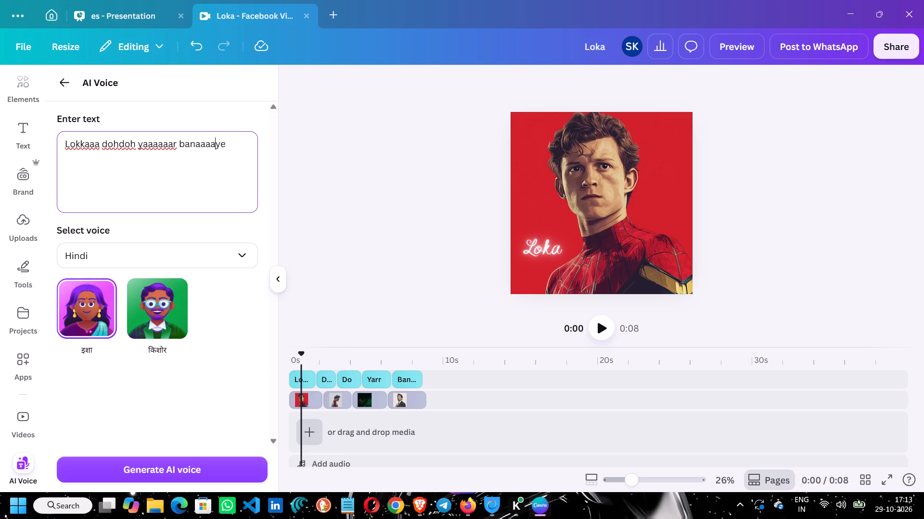
{"action": "left_click", "coordinate": [226, 143]}
{"action": "type", "text": "yy"}
{"action": "key", "text": "BackSpace"}
{"action": "key", "text": "BackSpace"}
{"action": "type", "text": "eee"}
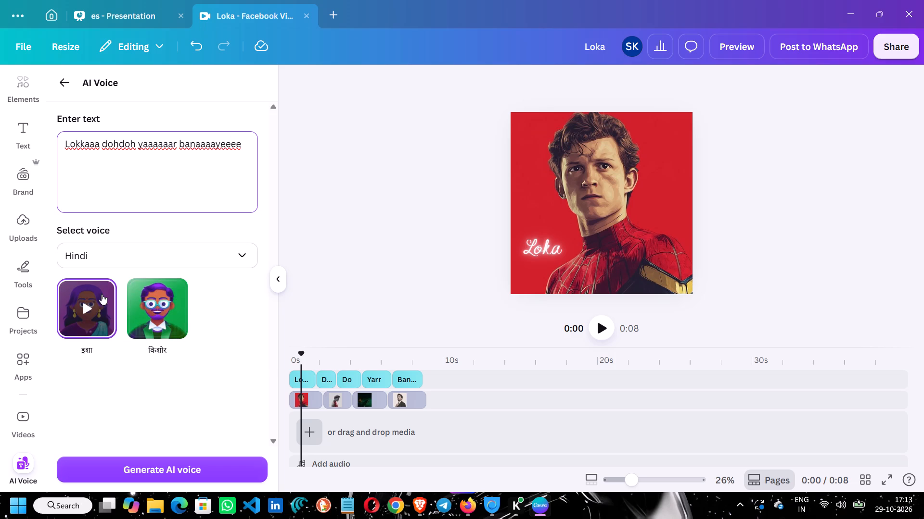
Listen to the sample of the Hindi voice इशा.
{"action": "left_click", "coordinate": [88, 309]}
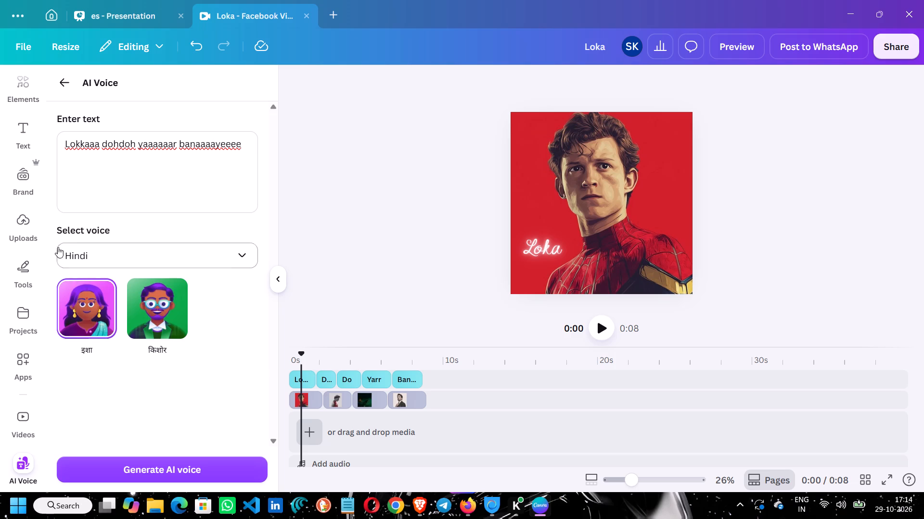
Respell the last word of the AI voice script as "banaaaayaaeeaaee".
{"action": "left_click", "coordinate": [244, 144]}
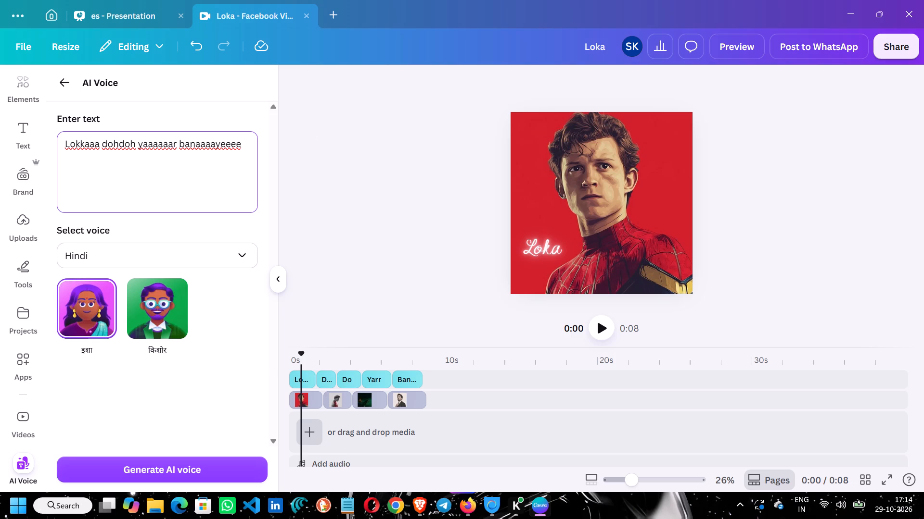
{"action": "key", "text": "BackSpace"}
{"action": "key", "text": "BackSpace"}
{"action": "key", "text": "BackSpace"}
{"action": "key", "text": "BackSpace"}
{"action": "key", "text": "BackSpace"}
{"action": "type", "text": "aaeeaaee"}
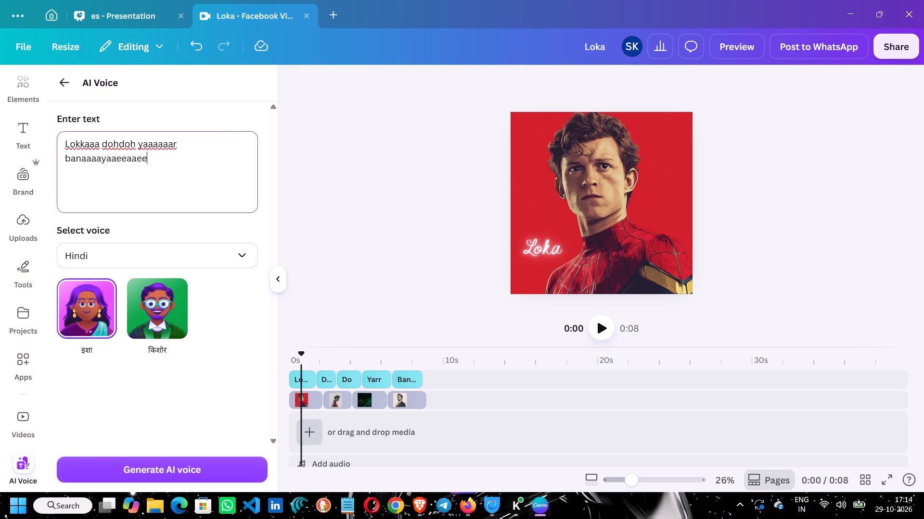
Listen to the sample of the Hindi voice इशा.
{"action": "left_click", "coordinate": [85, 304]}
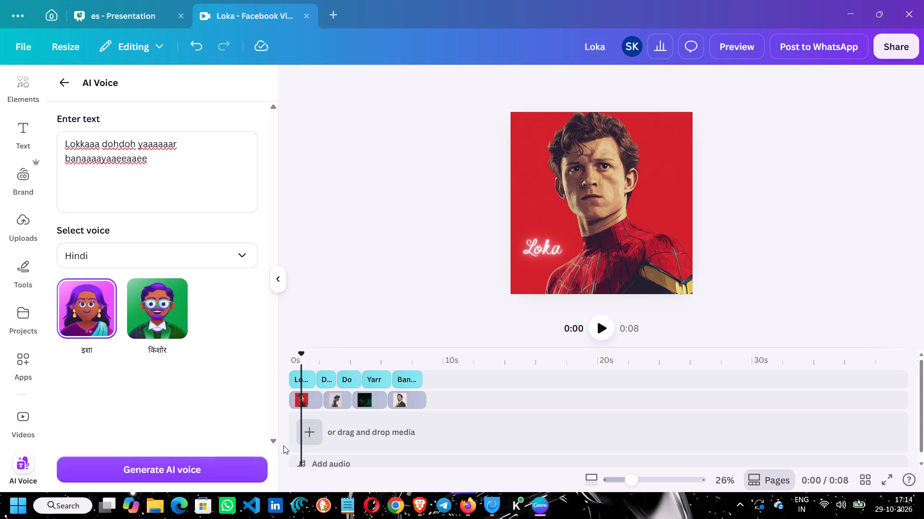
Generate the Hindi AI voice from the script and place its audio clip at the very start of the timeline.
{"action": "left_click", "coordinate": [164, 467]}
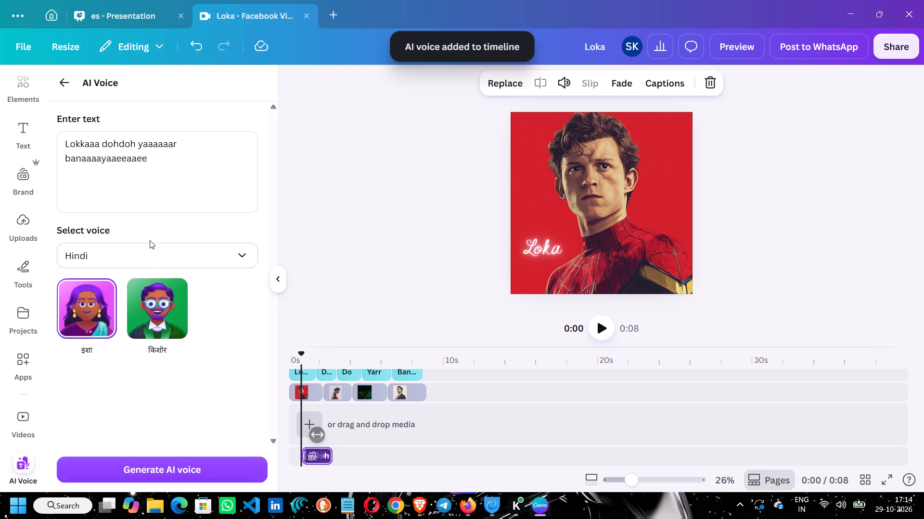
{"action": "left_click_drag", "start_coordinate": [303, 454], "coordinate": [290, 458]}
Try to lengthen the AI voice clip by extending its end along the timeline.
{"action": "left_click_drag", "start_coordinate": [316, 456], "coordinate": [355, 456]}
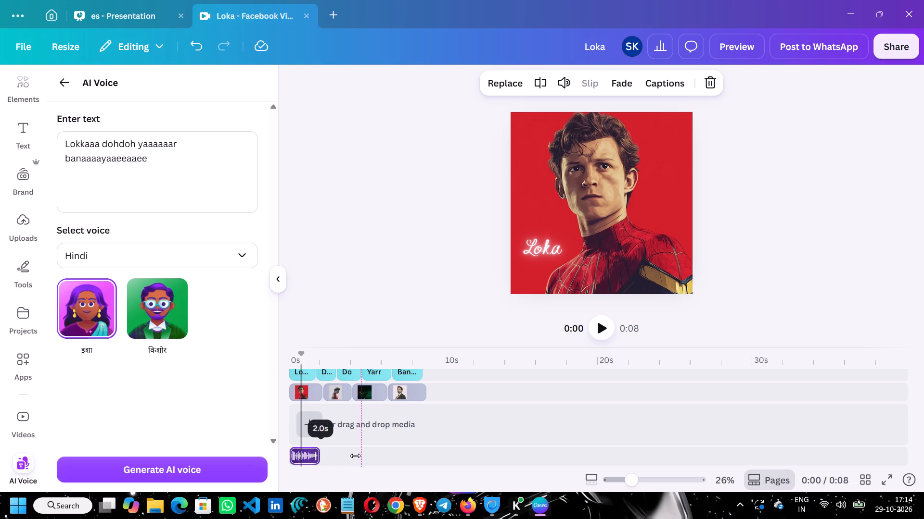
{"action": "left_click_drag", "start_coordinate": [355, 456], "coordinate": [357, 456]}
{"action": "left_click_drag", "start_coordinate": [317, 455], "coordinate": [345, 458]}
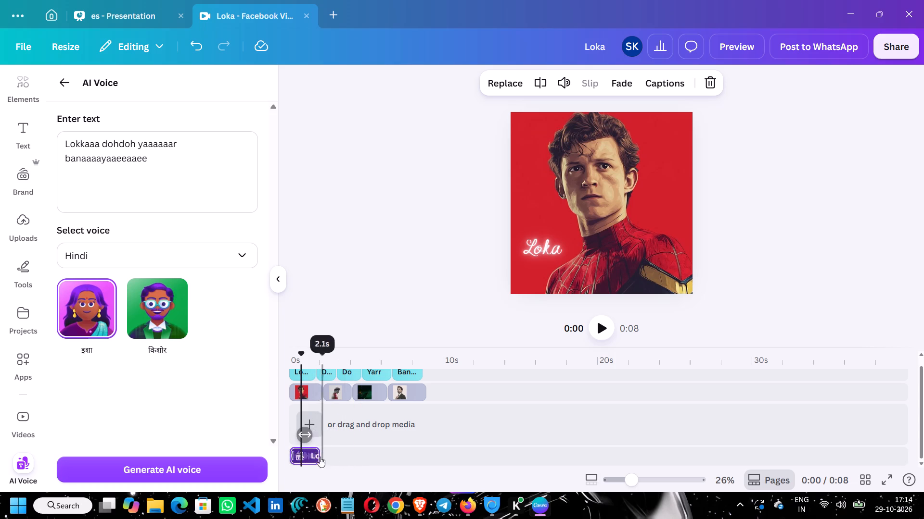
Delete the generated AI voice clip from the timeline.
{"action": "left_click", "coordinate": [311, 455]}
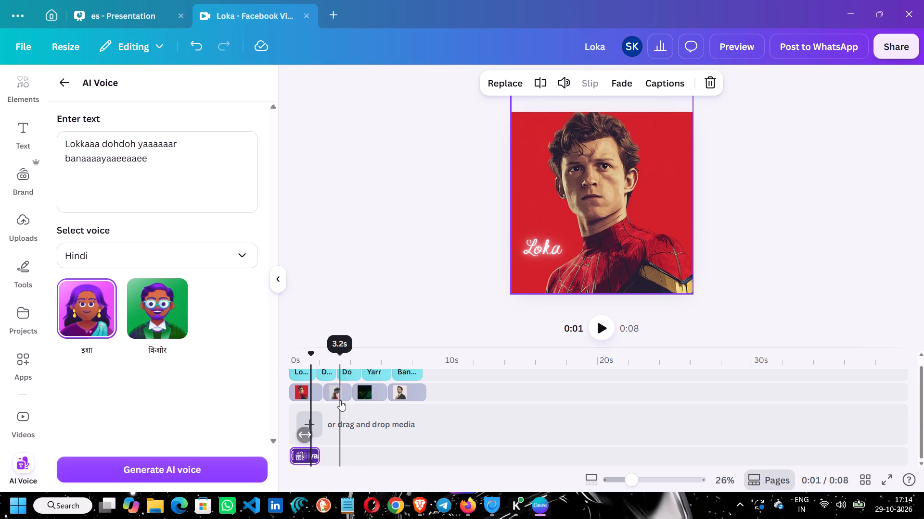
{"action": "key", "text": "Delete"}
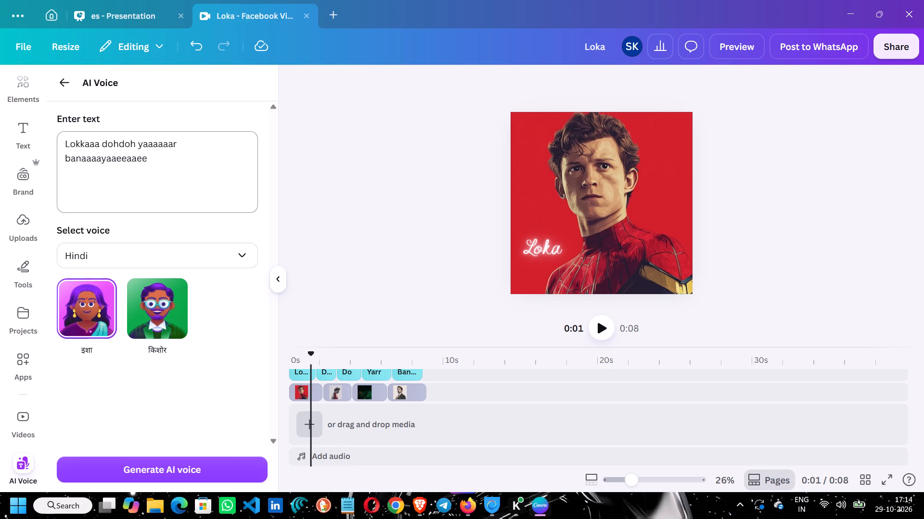